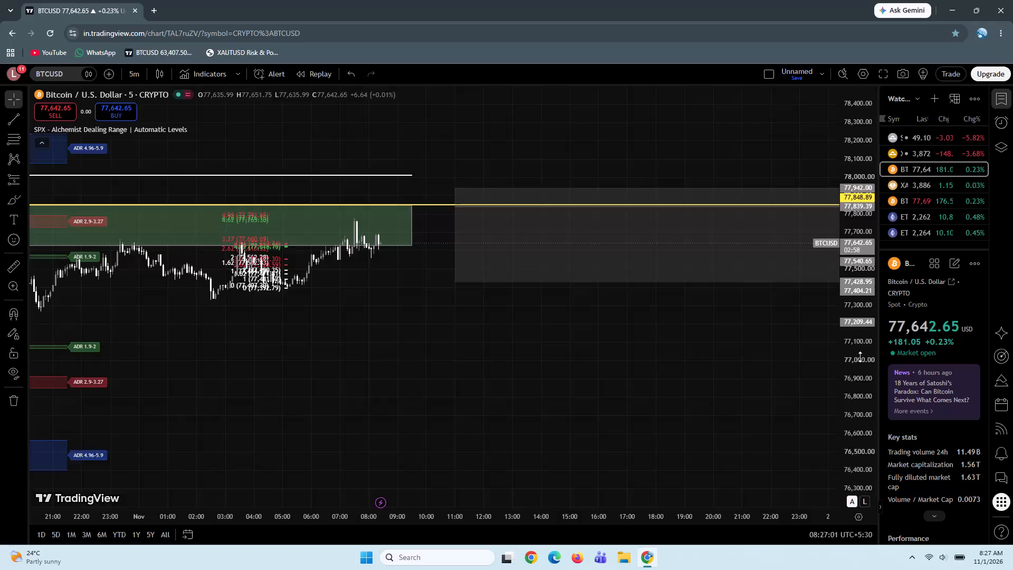
Delete the smaller Fibonacci retracement anchored at the 77,392.79 low near 05:10 on the BTCUSD 5-minute chart.
left_click_drag(416, 272, 439, 379)
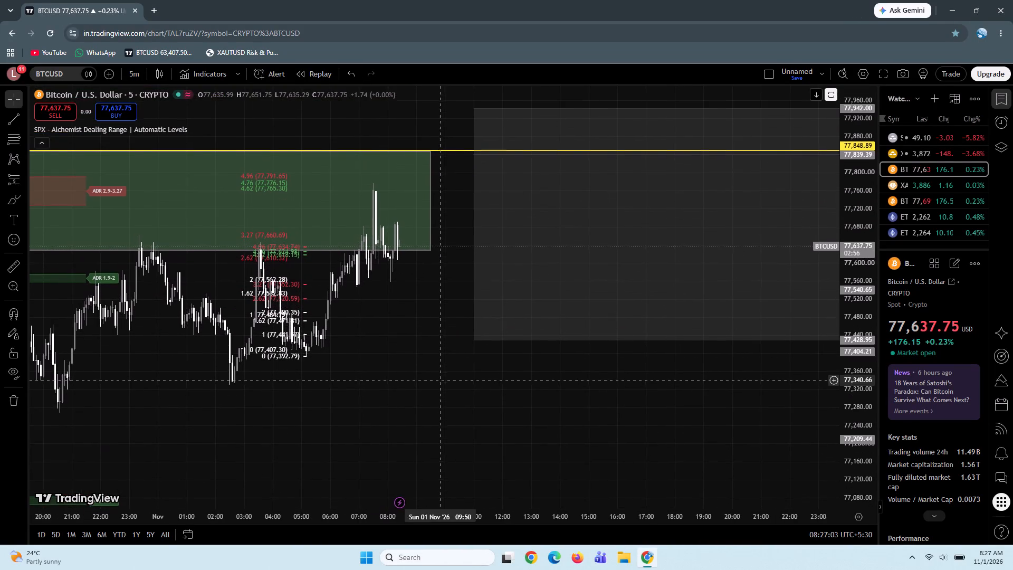
left_click_drag(864, 384, 884, 117)
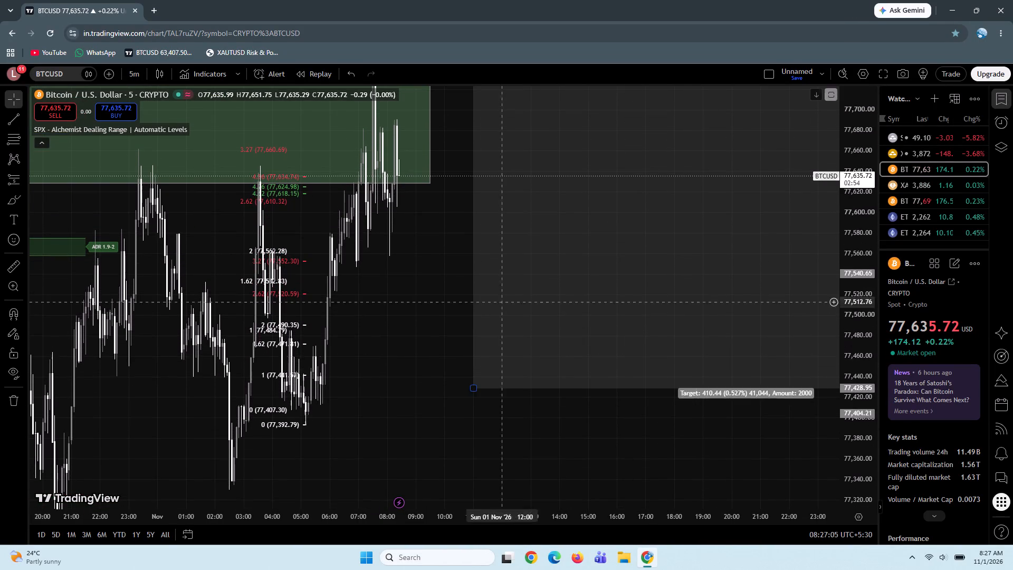
left_click_drag(375, 376, 476, 351)
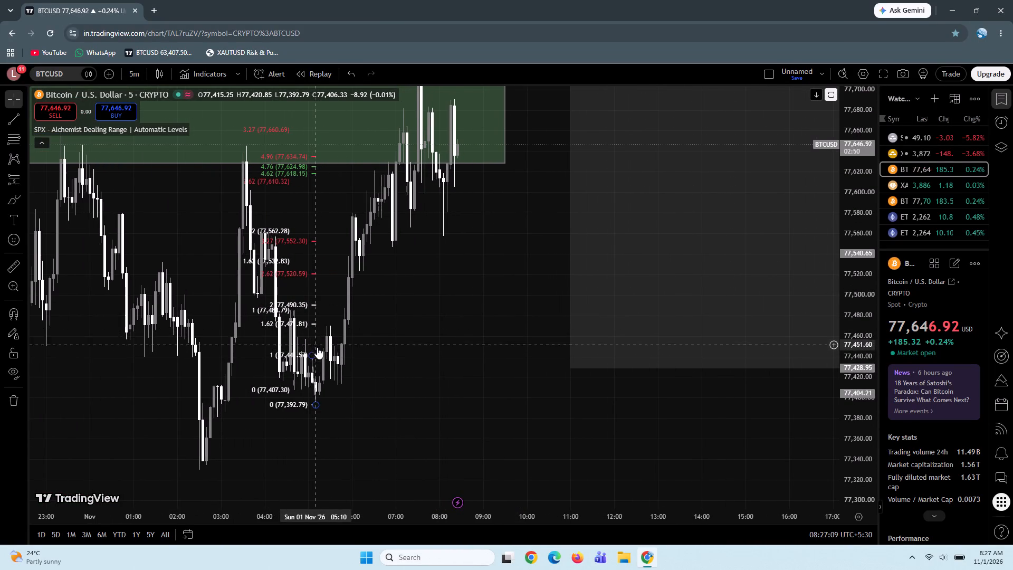
left_click(316, 355)
key("Delete")
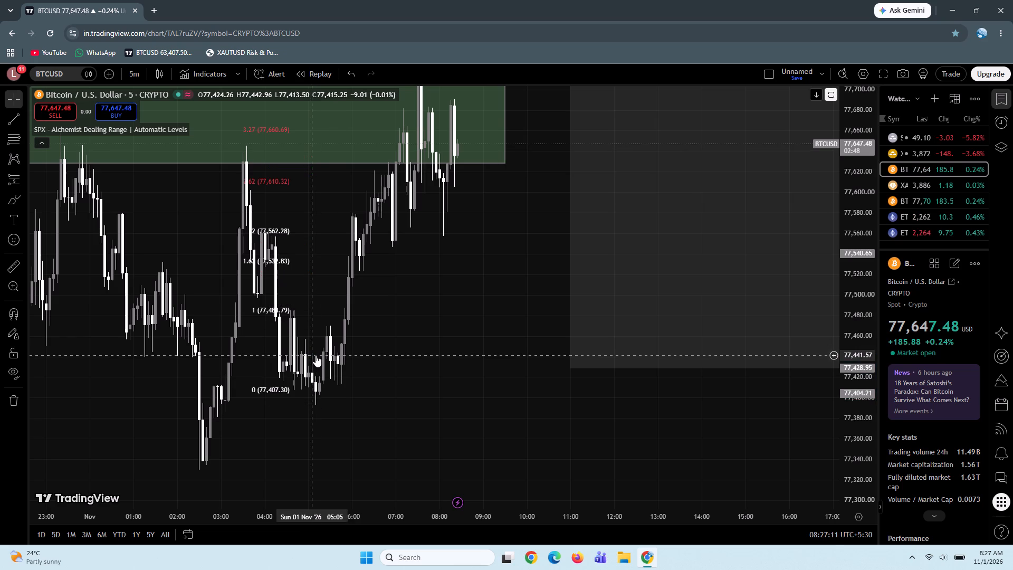
Delete the remaining Fibonacci retracement spanning 77,484.79 to 77,407.30 at the 04:40 candle.
left_click(284, 309)
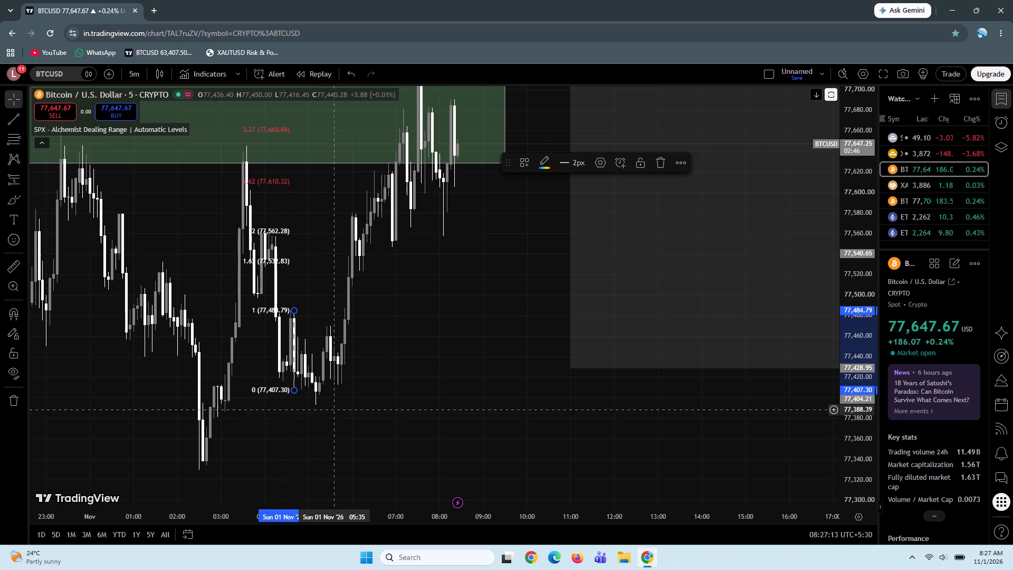
left_click_drag(427, 391, 509, 410)
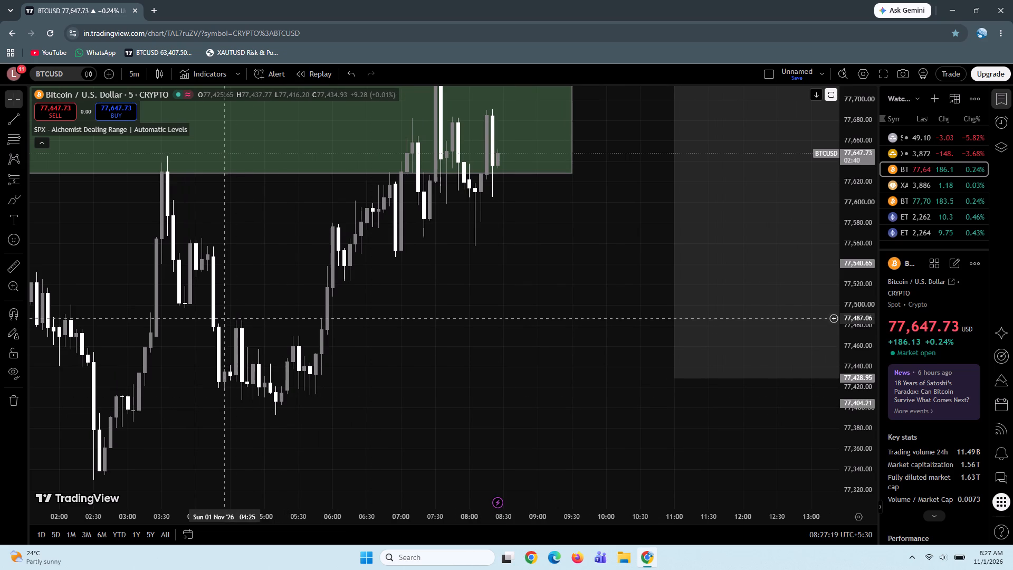
Draw a Fibonacci retracement from the 04:40 candle's high at 77,484.79 to its low at 77,407.30.
left_click(14, 132)
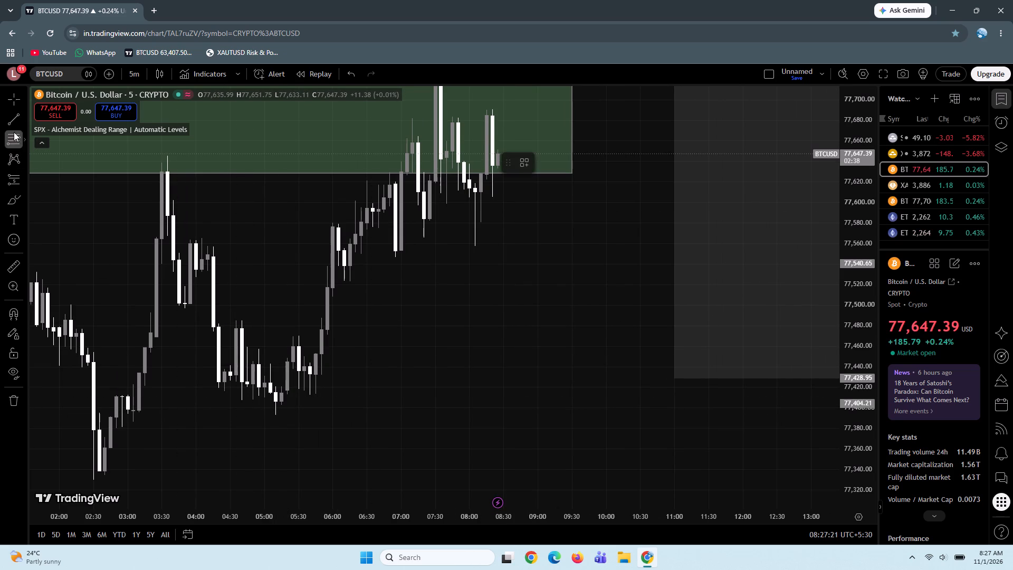
left_click(243, 319, "ctrl")
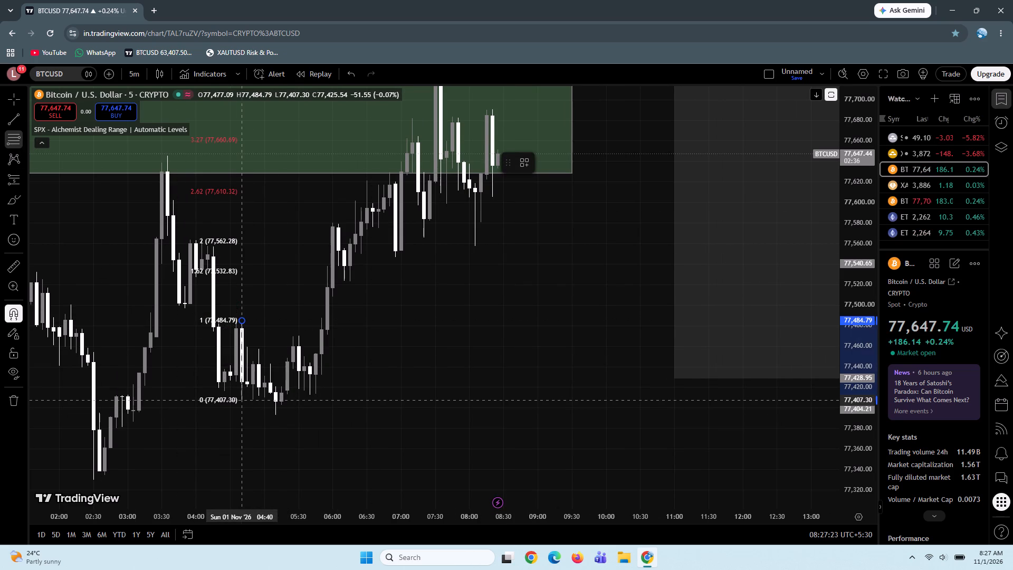
left_click(243, 412, "ctrl")
left_click(272, 329)
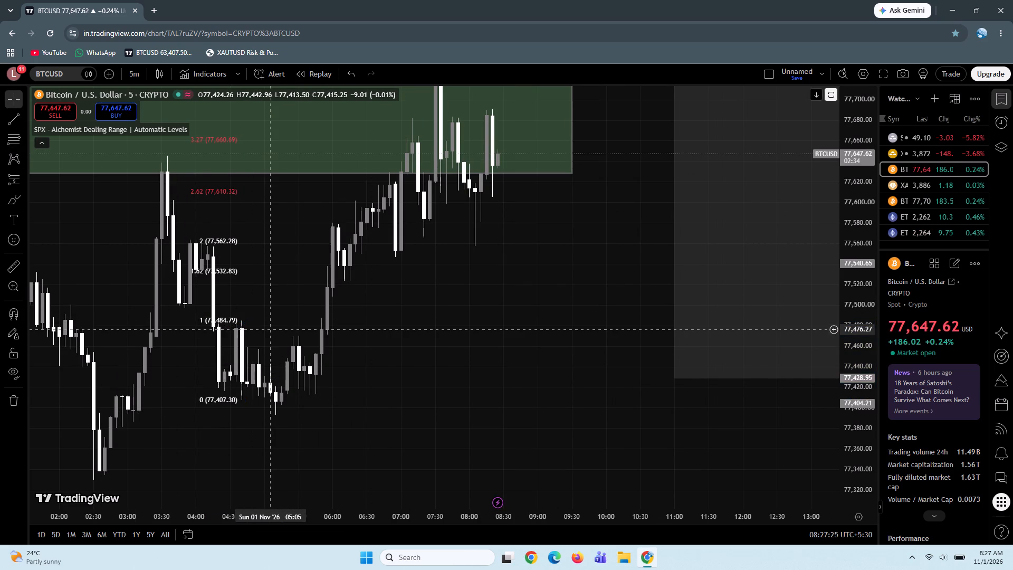
Draw a second Fibonacci retracement from the 05:05 candle's high at 77,442.96 to the 05:10 low at 77,392.79.
left_click_drag(272, 329, 348, 336)
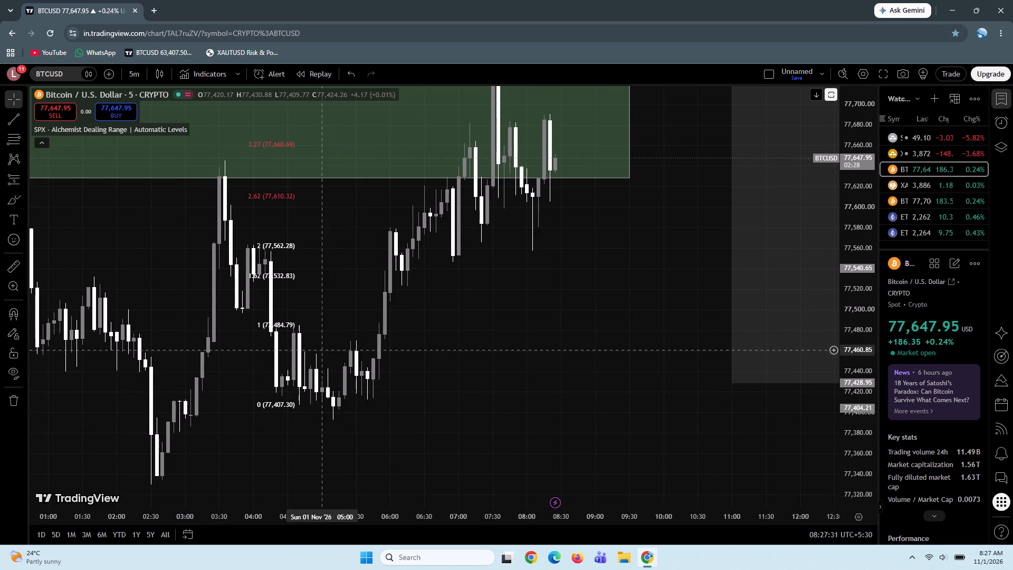
left_click(13, 139)
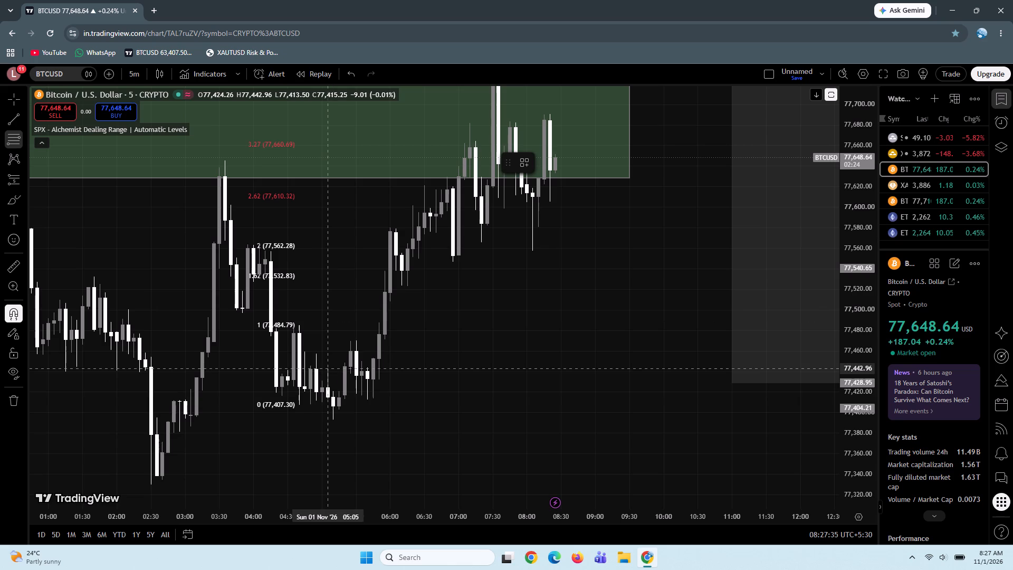
left_click(328, 365, "ctrl")
left_click(336, 433, "ctrl")
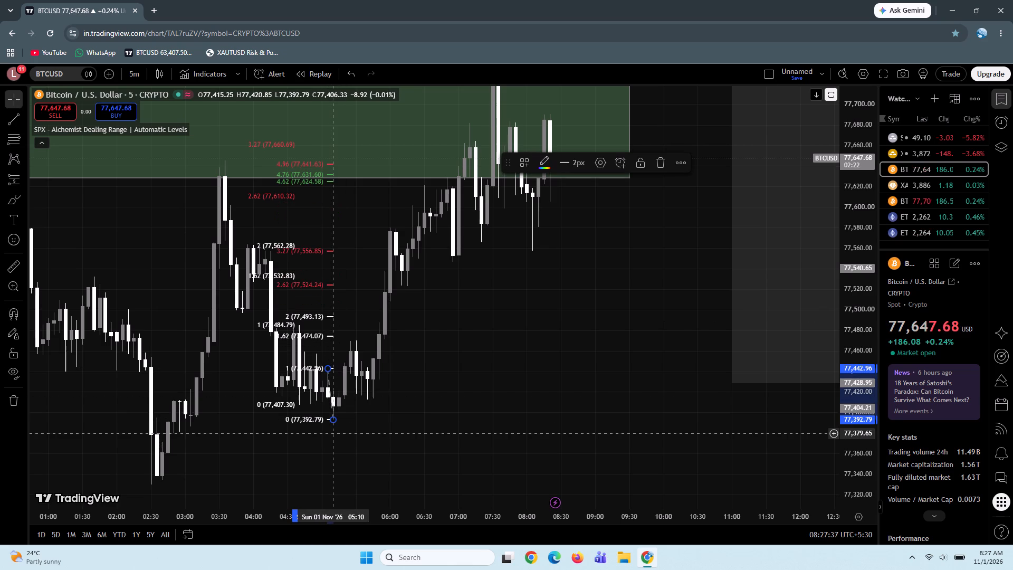
left_click(483, 358)
Measure the price drop from the swing high near 07:10 down to the low near 07:25.
left_click_drag(483, 358, 493, 423)
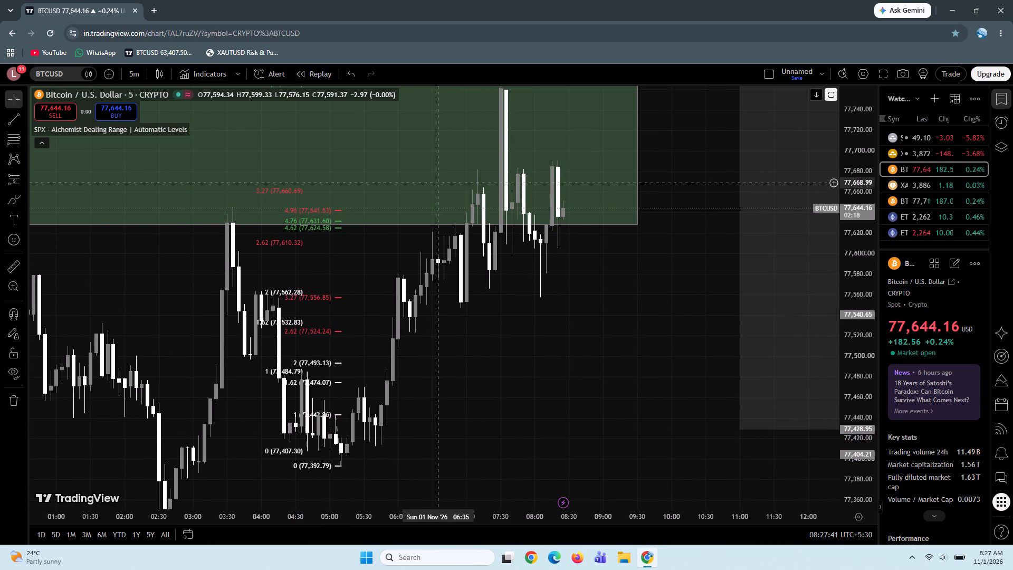
left_click(11, 268)
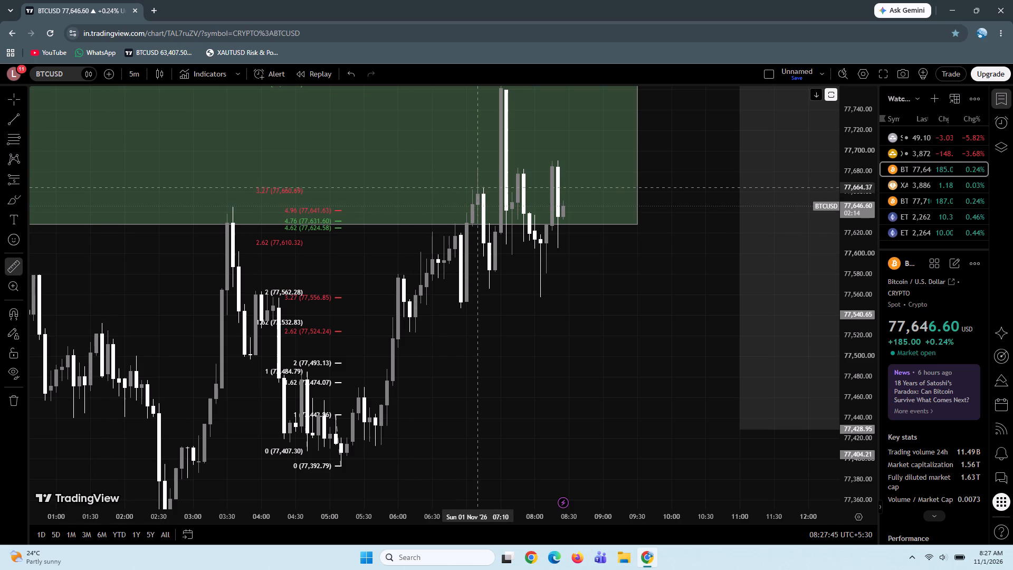
left_click(477, 190)
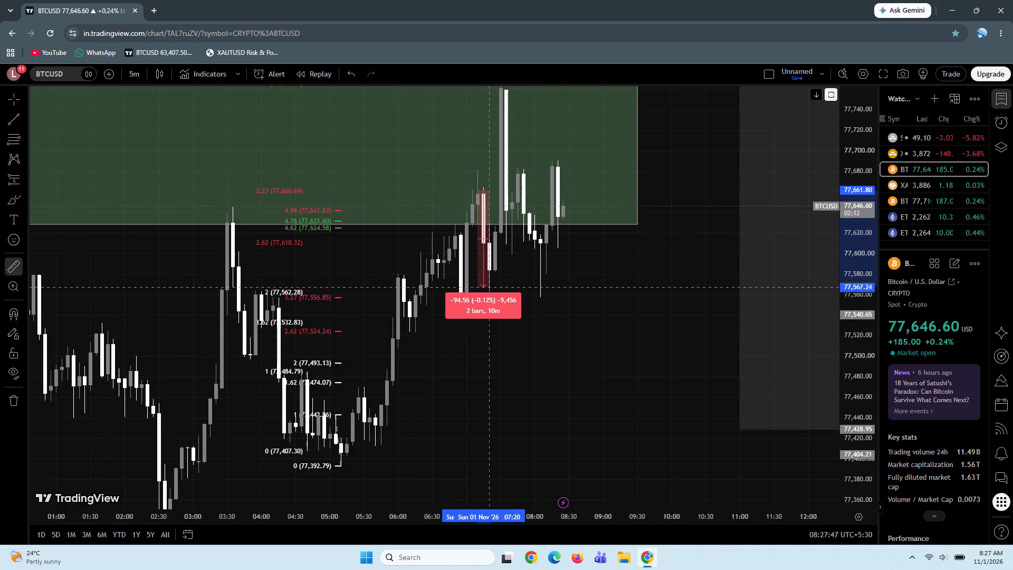
left_click(498, 290)
left_click(517, 326)
Measure the price drop from the 07:30 spike high down to the swing low just after 08:00.
left_click_drag(517, 326, 545, 381)
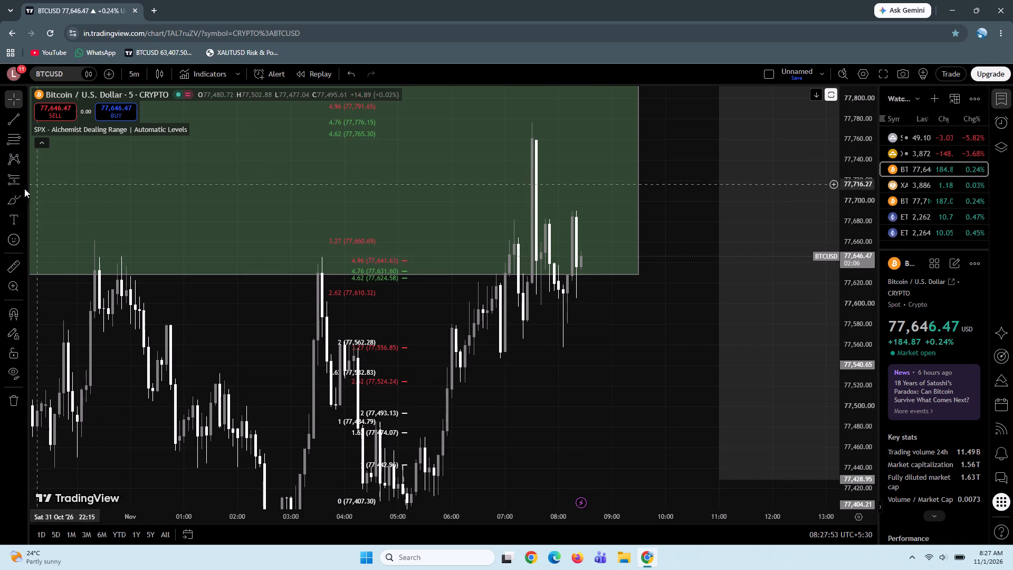
left_click(13, 262)
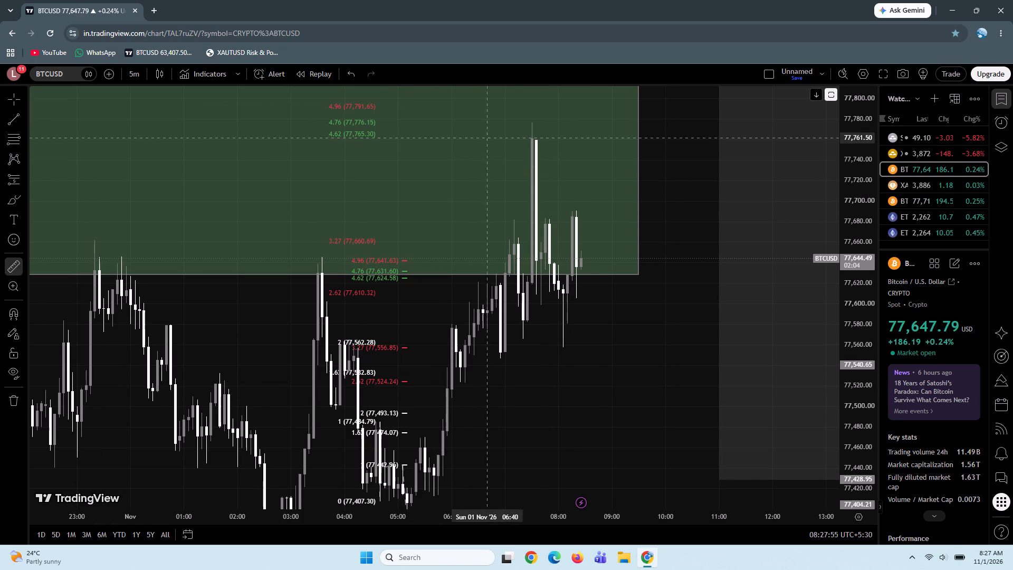
left_click(525, 132)
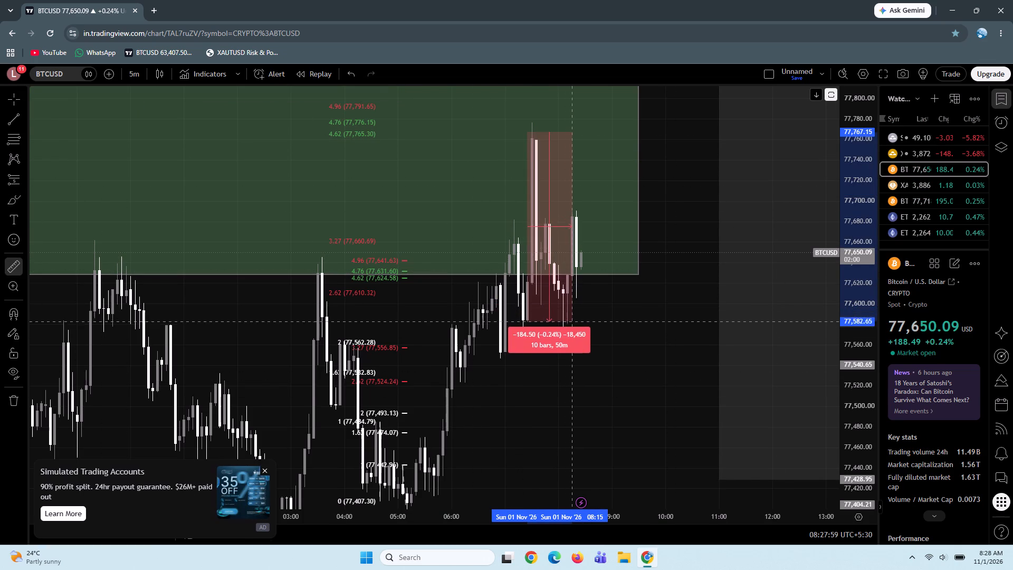
left_click(575, 346)
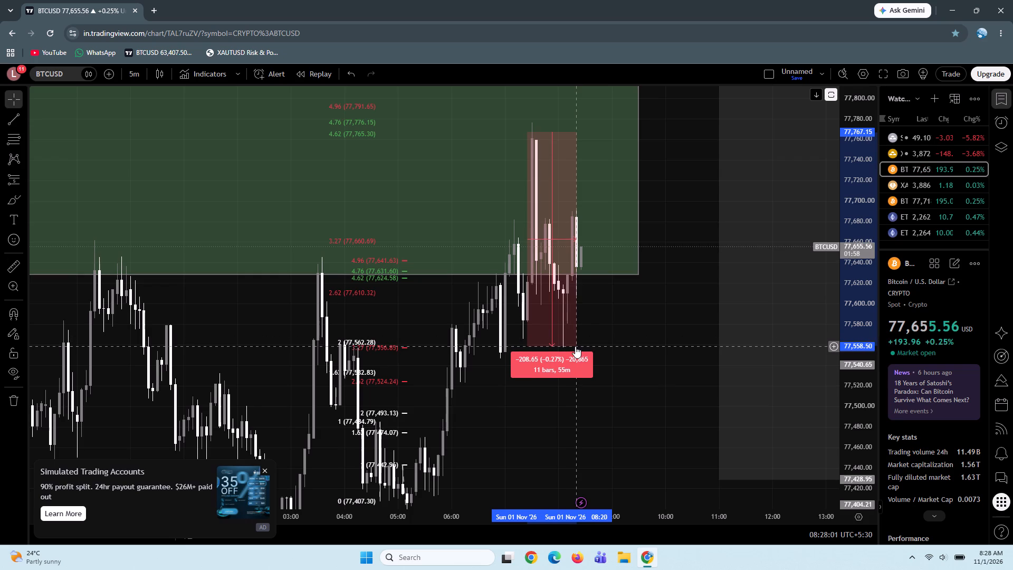
left_click(618, 365)
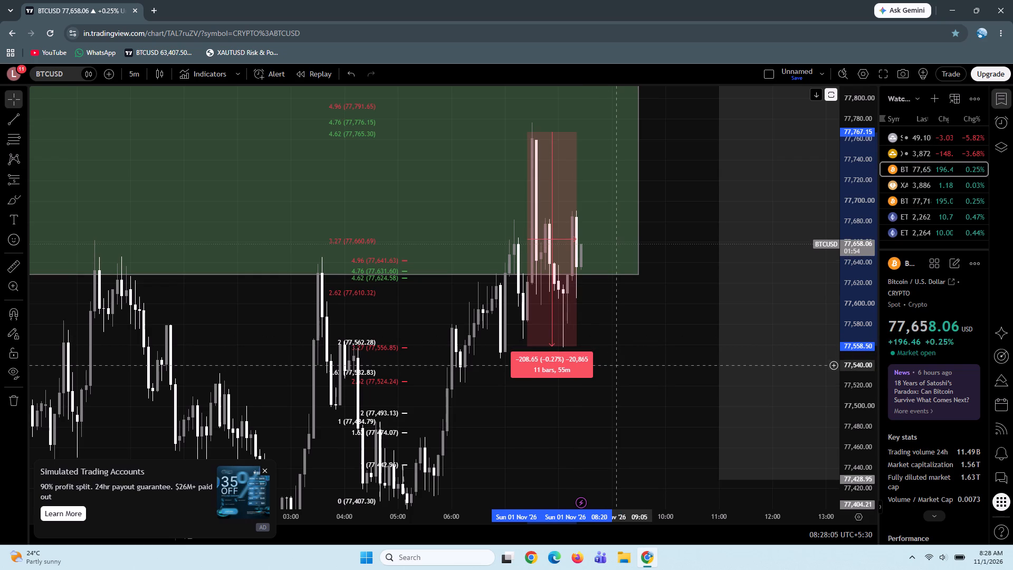
Examine the recent candles against the green zone, the yellow 77,848.89 line and the Fibonacci levels.
left_click_drag(618, 365, 613, 302)
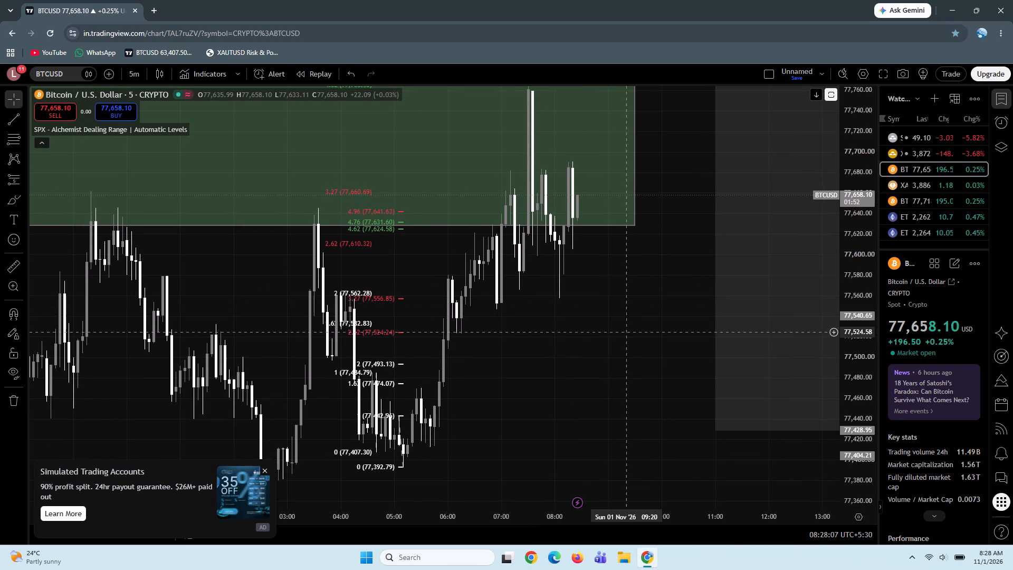
scroll(625, 333, "up", 1)
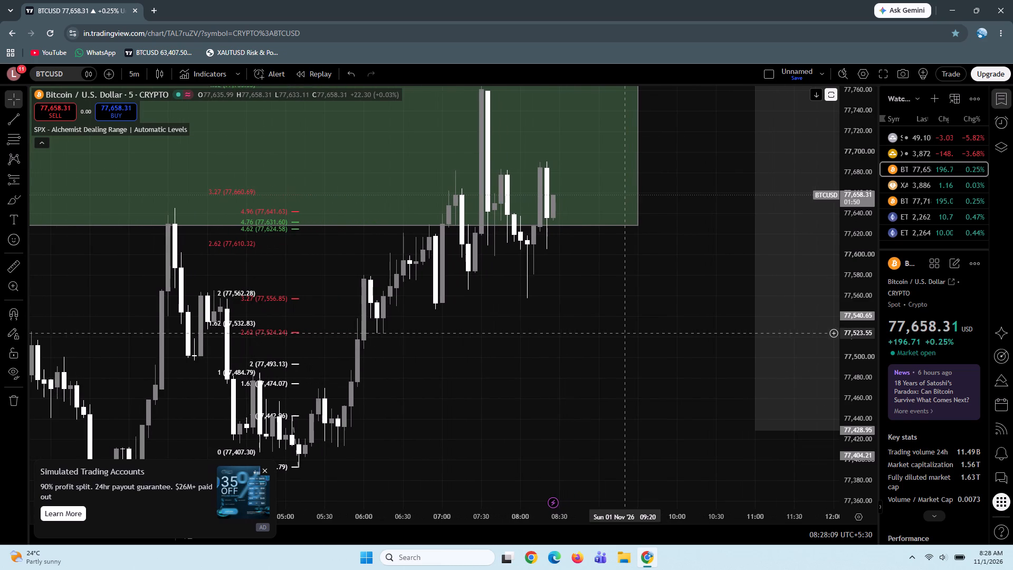
left_click_drag(645, 230, 489, 311)
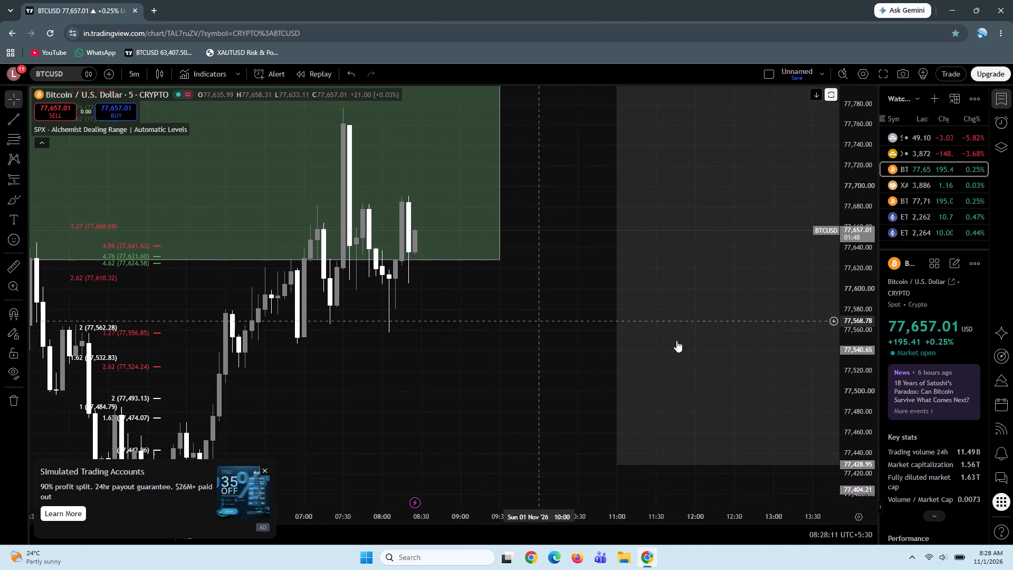
left_click_drag(855, 135, 847, 325)
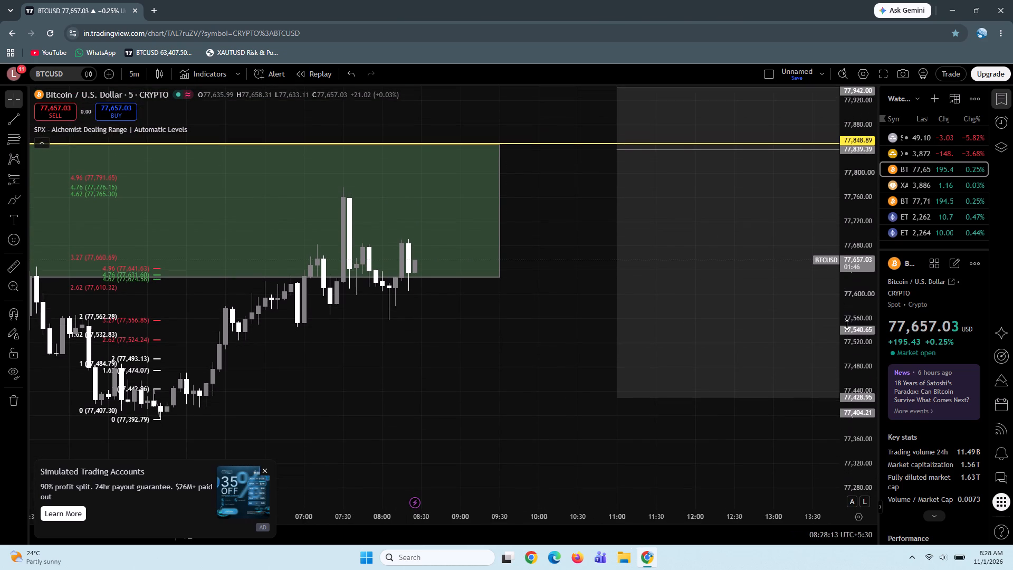
left_click_drag(423, 403, 450, 412)
left_click_drag(446, 399, 438, 343)
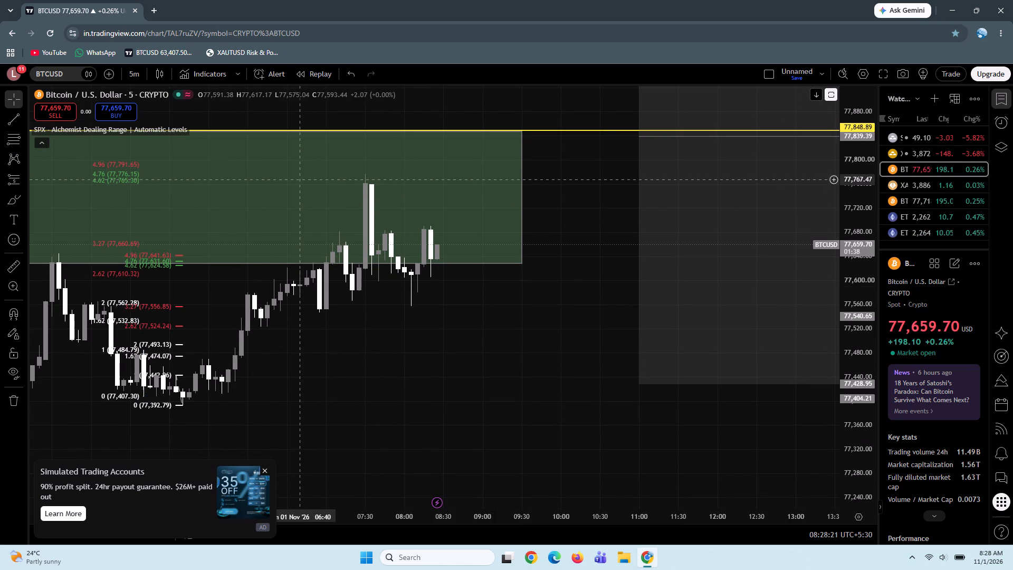
left_click_drag(282, 398, 375, 355)
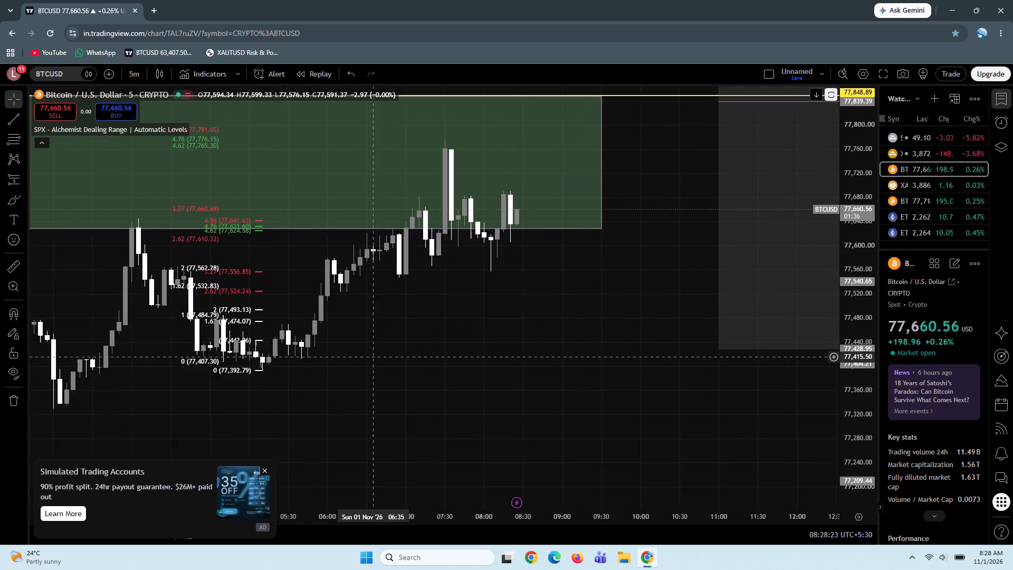
left_click_drag(375, 355, 375, 354)
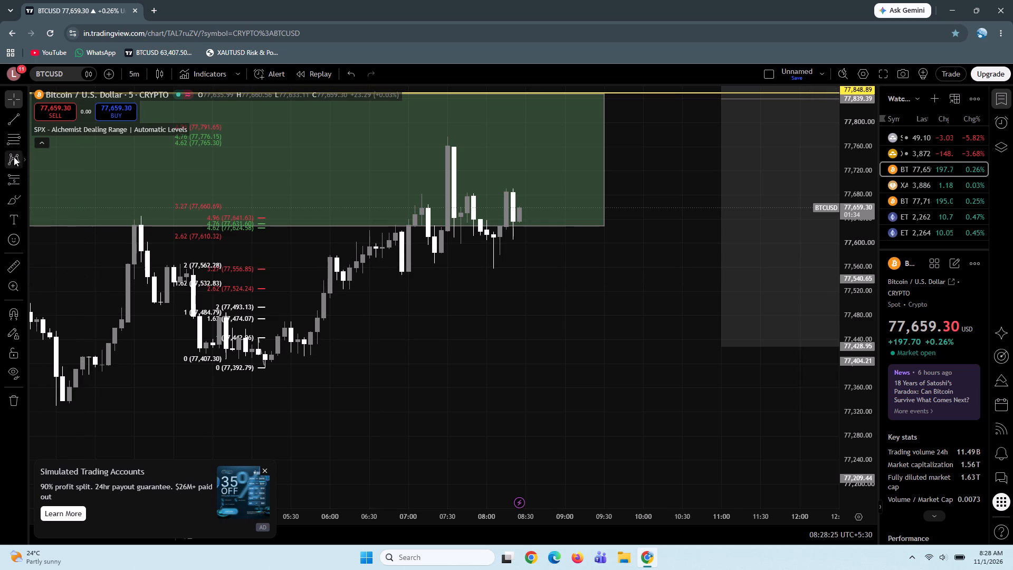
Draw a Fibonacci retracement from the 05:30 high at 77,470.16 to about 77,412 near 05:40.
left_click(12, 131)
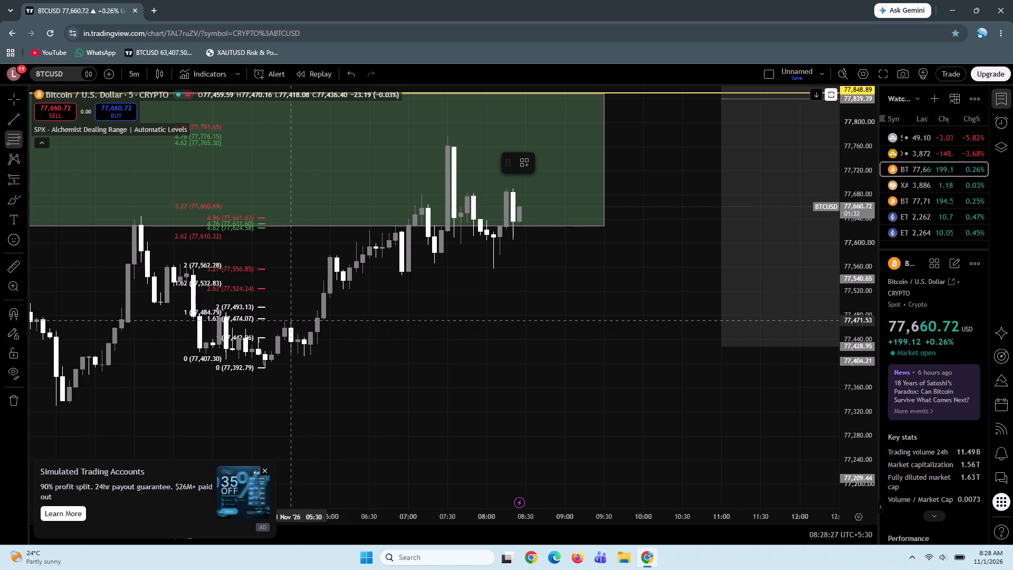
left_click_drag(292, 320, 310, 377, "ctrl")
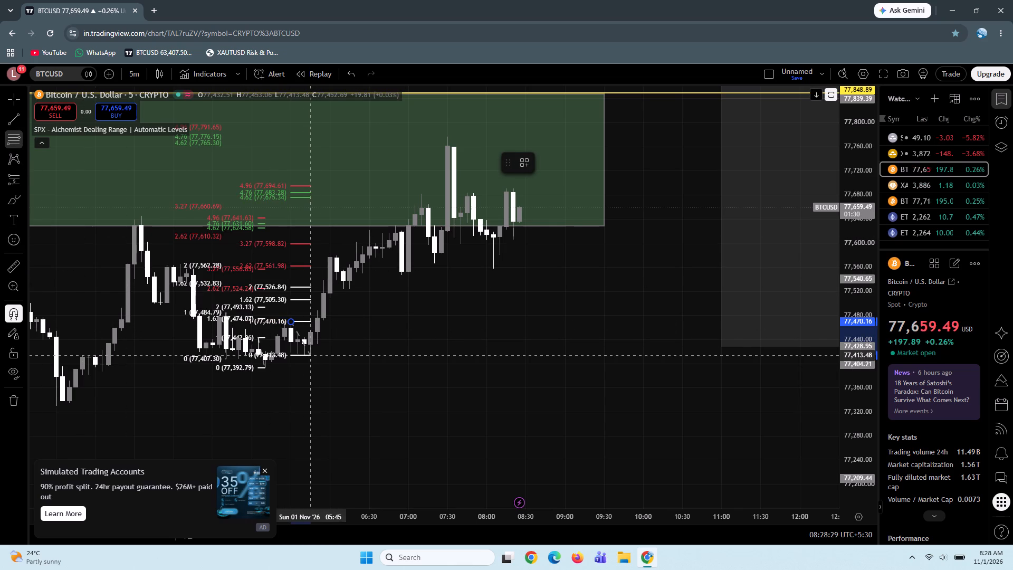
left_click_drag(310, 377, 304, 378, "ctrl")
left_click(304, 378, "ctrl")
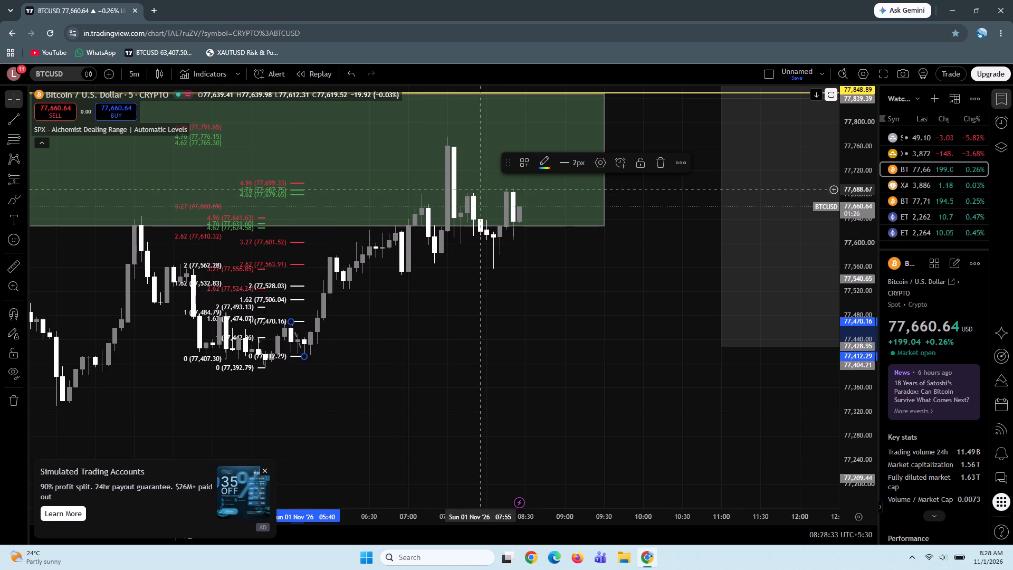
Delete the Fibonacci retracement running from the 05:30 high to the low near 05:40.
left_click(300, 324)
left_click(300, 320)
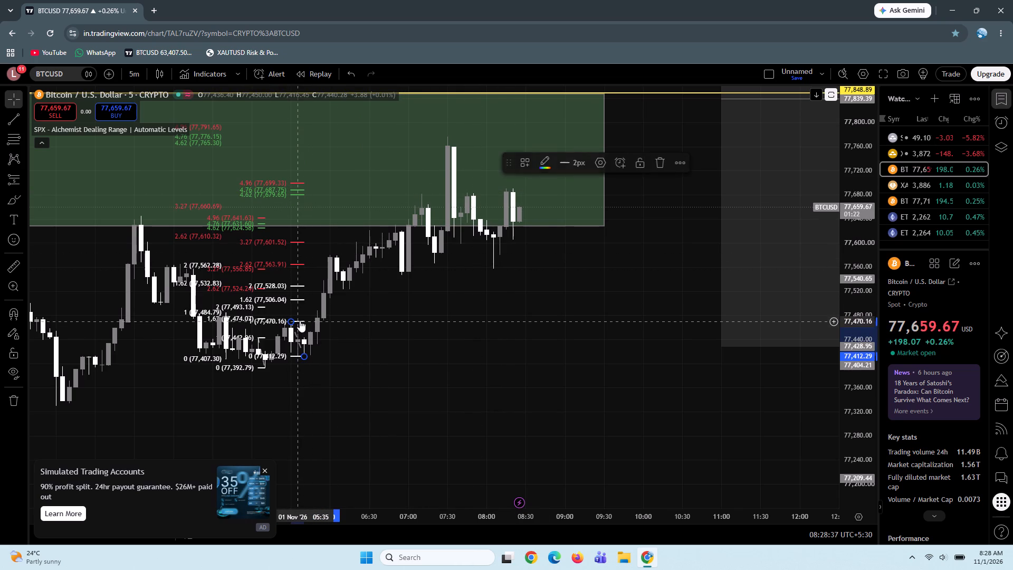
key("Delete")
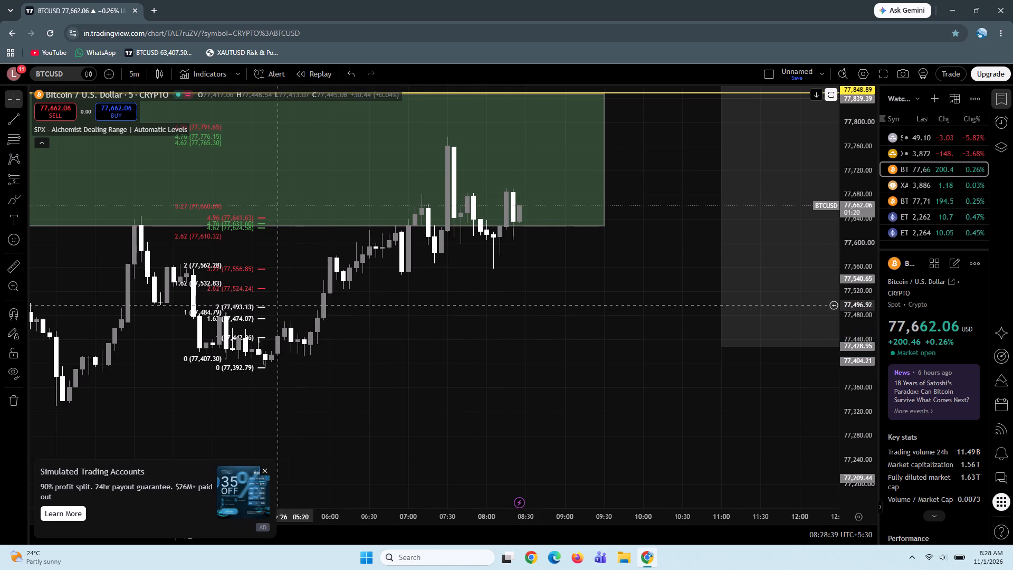
Measure the price rise beside the latest candles, from about 77,633 up to the recent high near 77,687.
left_click_drag(419, 346, 317, 386)
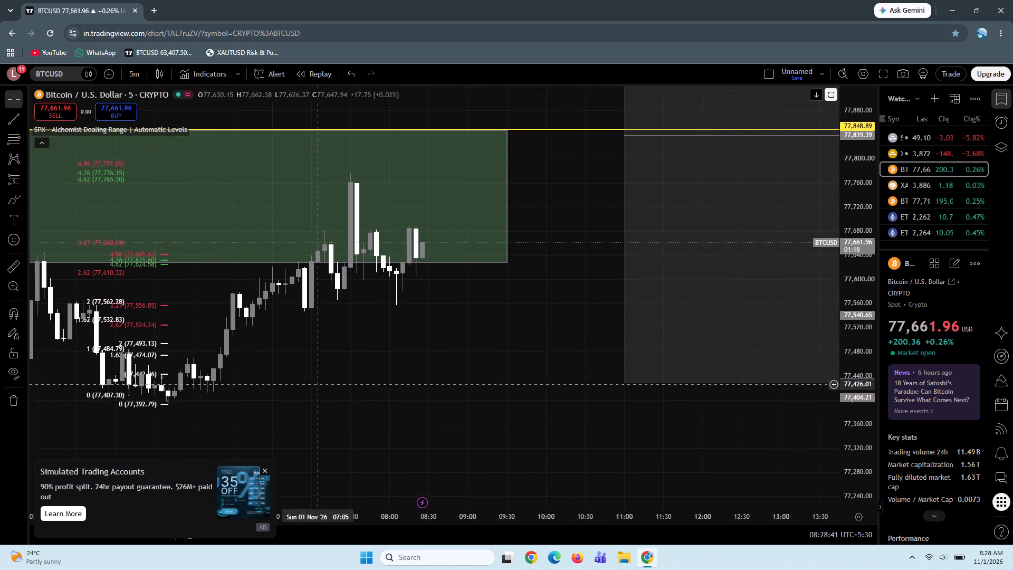
left_click_drag(317, 386, 317, 386)
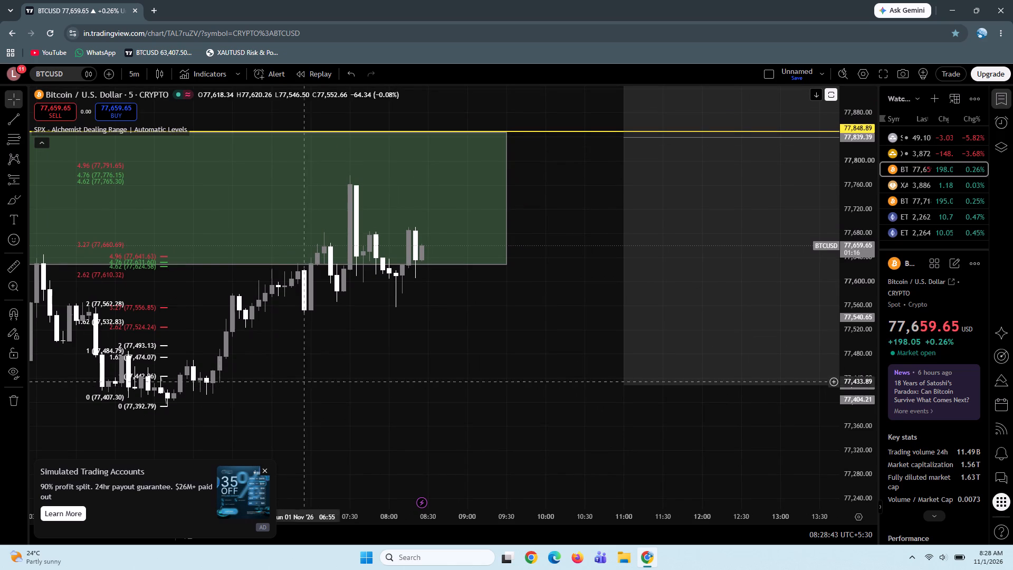
left_click(7, 273)
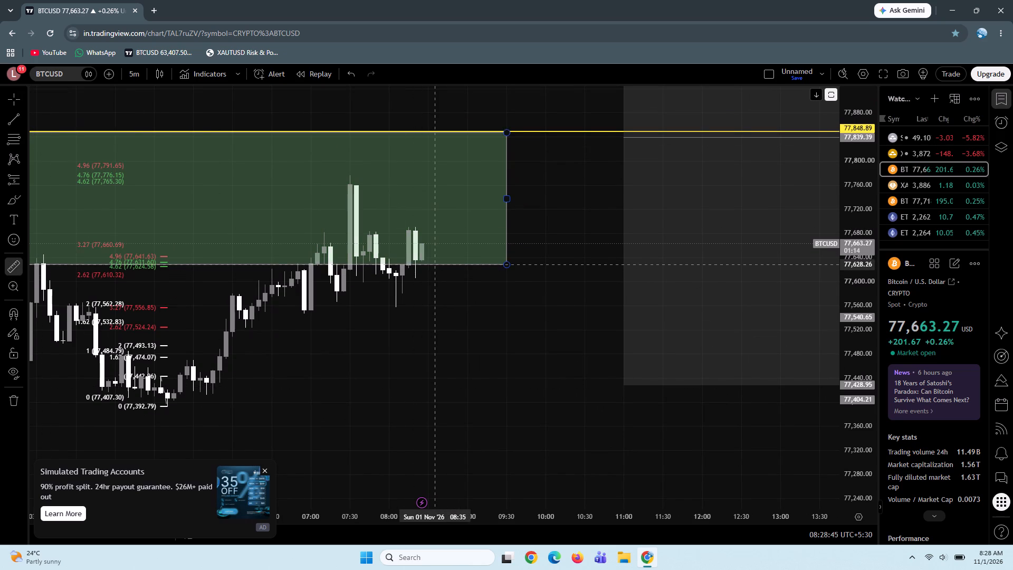
left_click(438, 261)
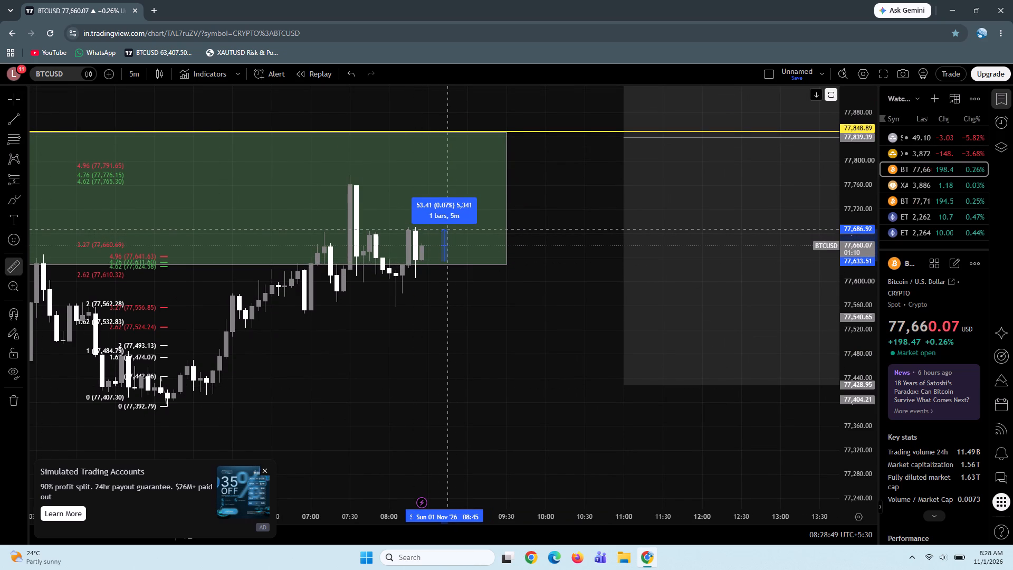
left_click(450, 229)
left_click(488, 353)
Delete the two Fibonacci retracements whose 0 levels sit at 77,392.79 and 77,407.30.
left_click_drag(488, 353, 548, 382)
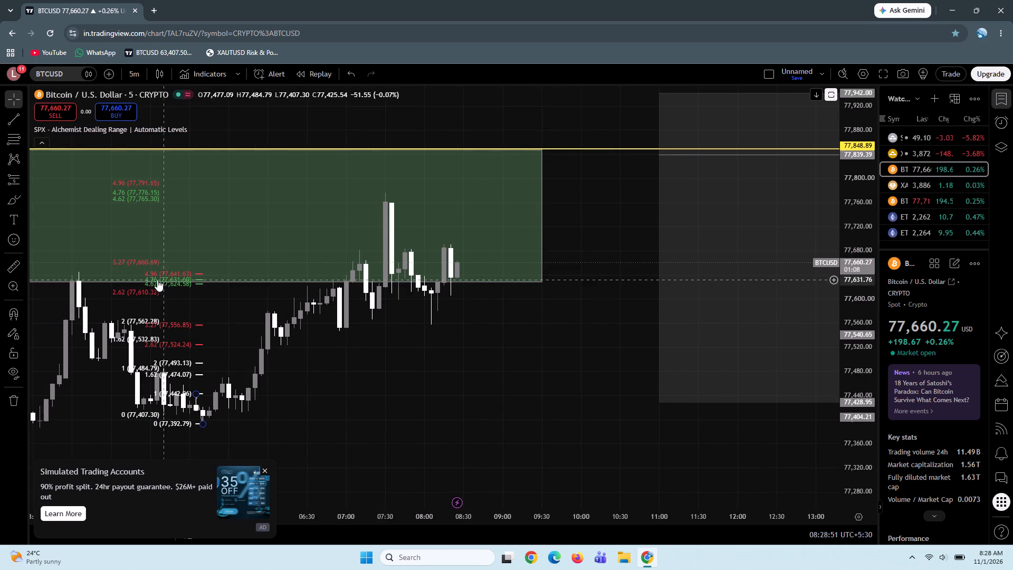
left_click(164, 284)
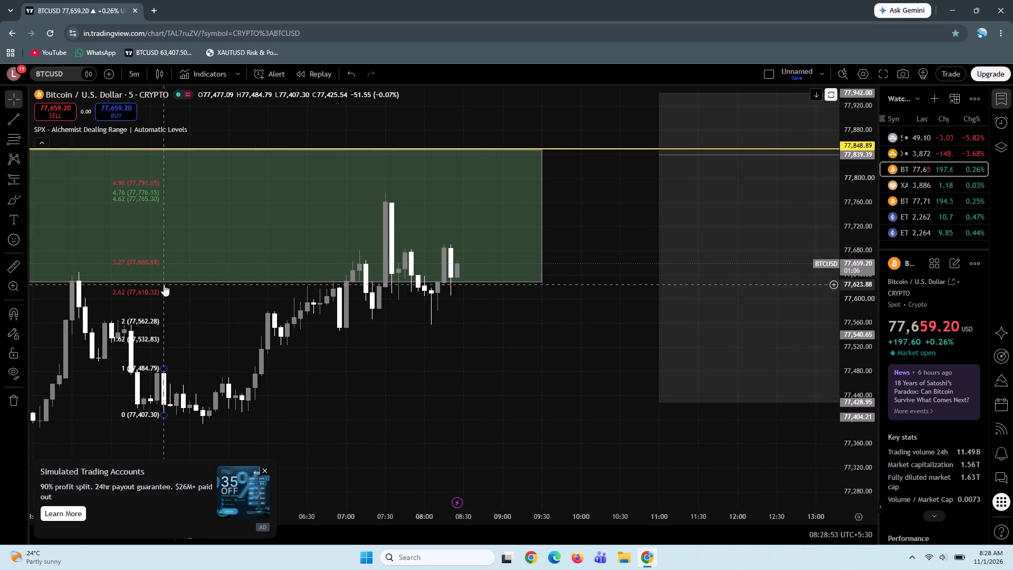
left_click(154, 292)
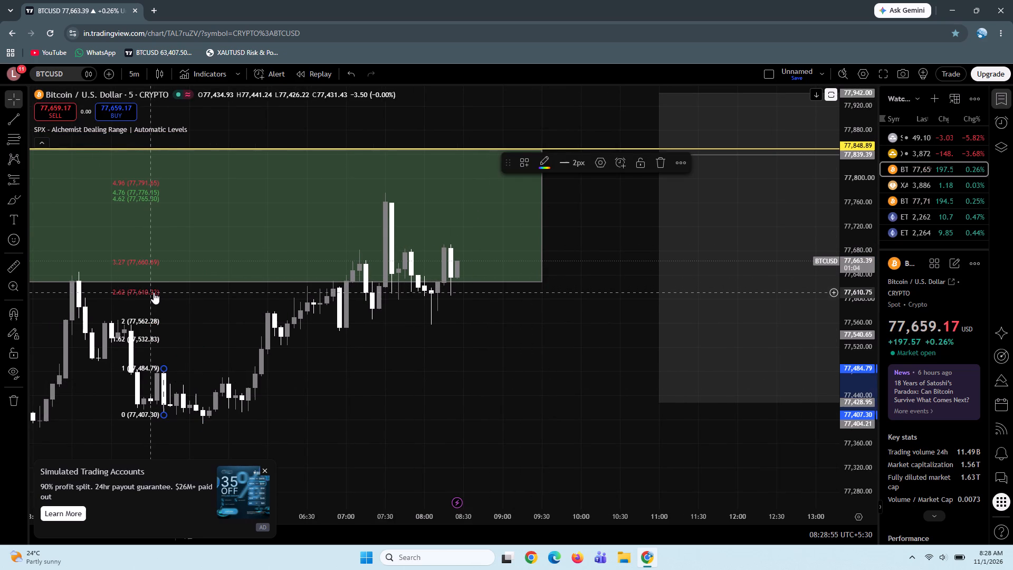
Draw a Fibonacci retracement on the 31 October evening drop, from 77,463.88 down to the 20:35 low at 77,268.32.
left_click_drag(193, 327, 281, 229)
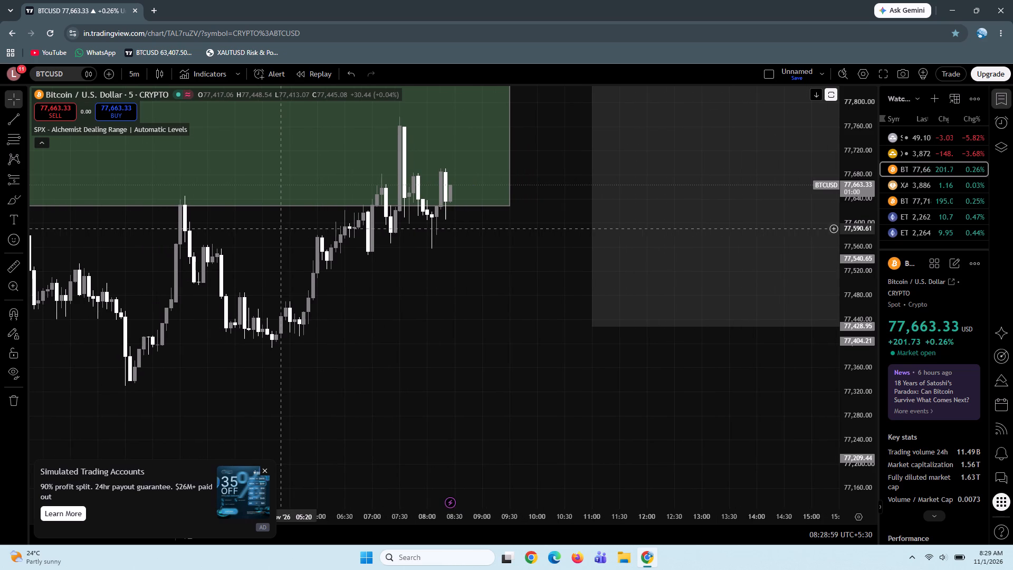
left_click_drag(485, 282, 424, 440)
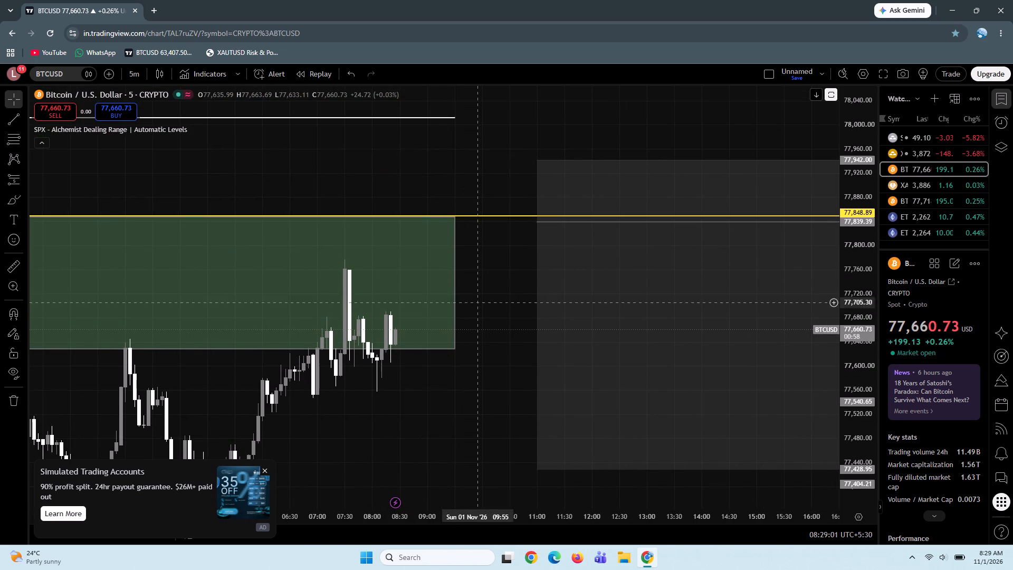
left_click_drag(483, 271, 475, 298)
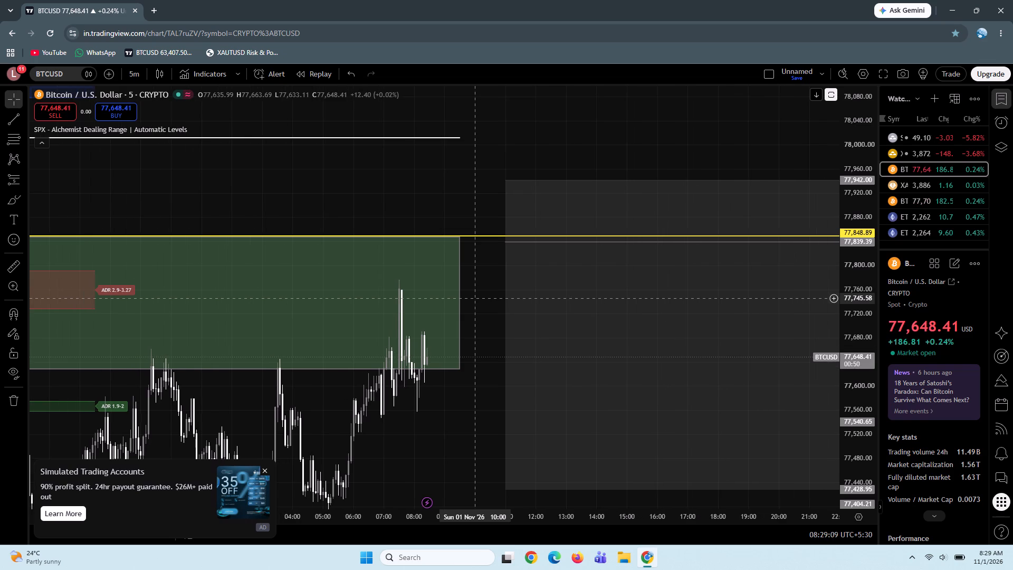
left_click_drag(484, 435, 484, 398)
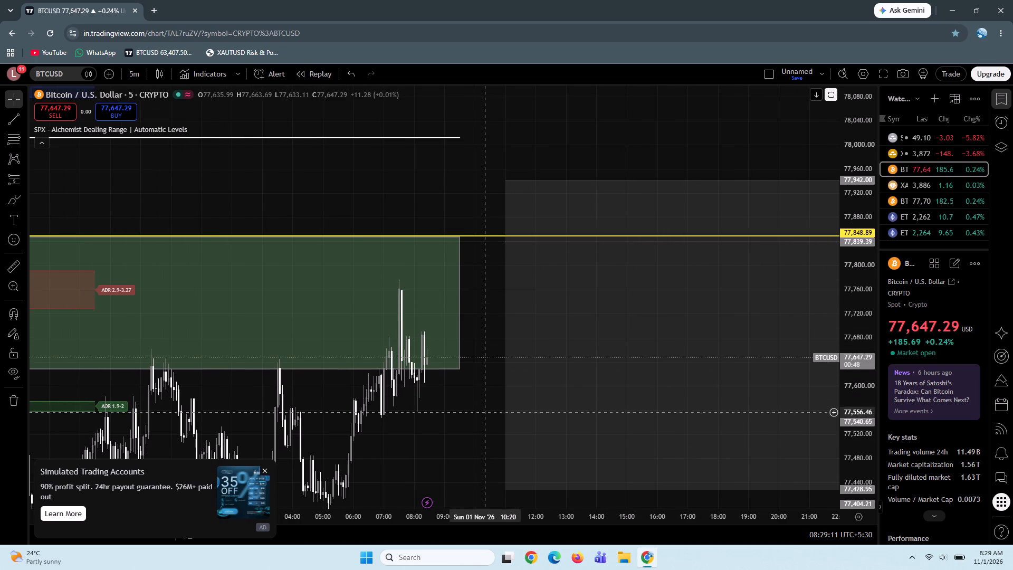
left_click_drag(484, 398, 584, 299)
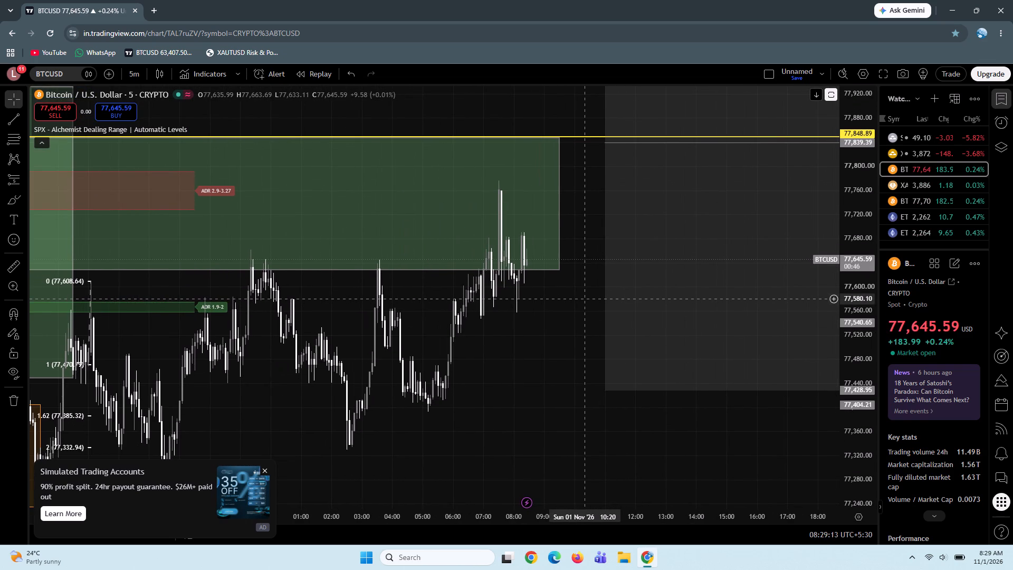
left_click_drag(584, 299, 664, 301)
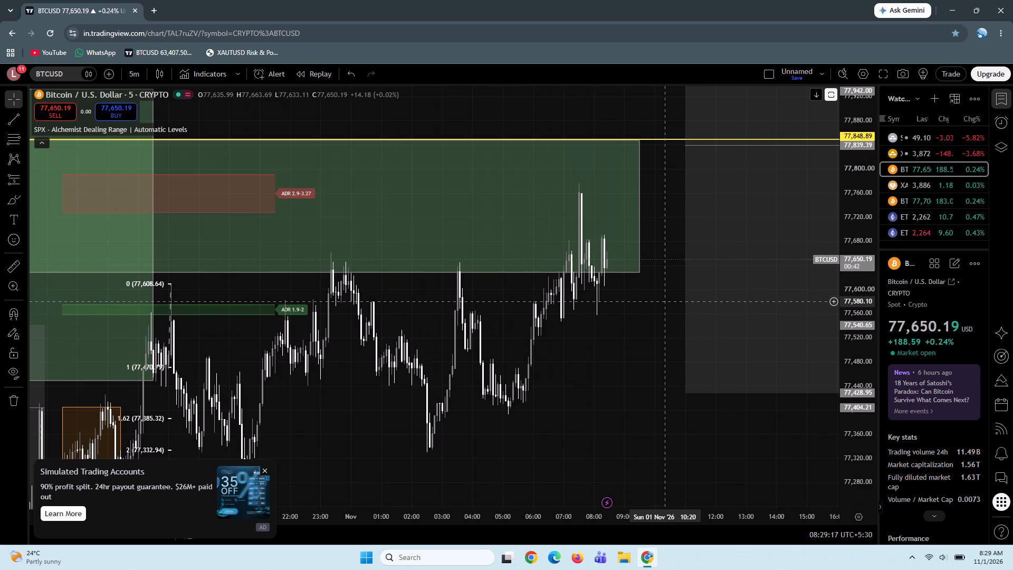
left_click_drag(664, 301, 691, 222)
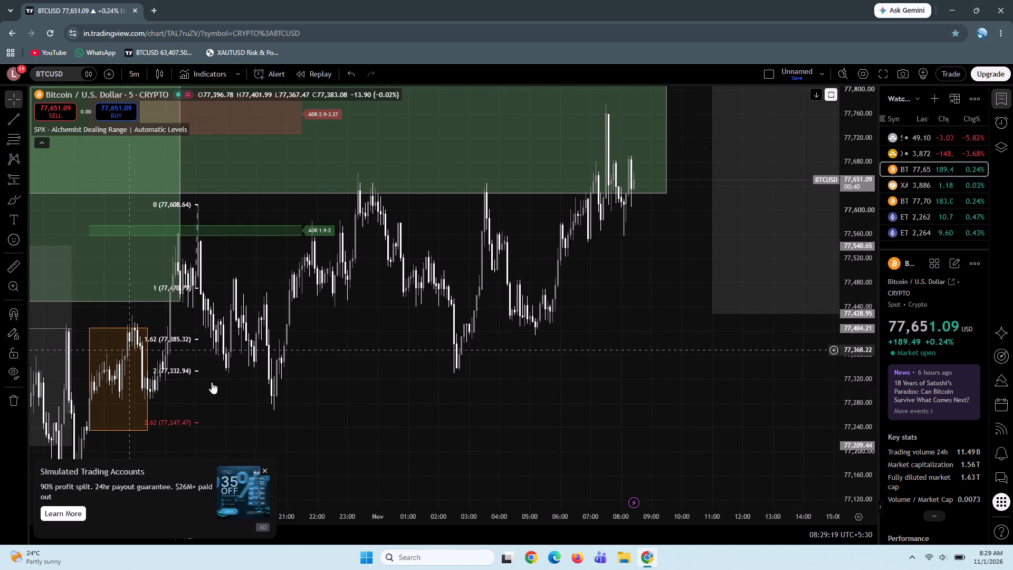
left_click_drag(332, 357, 433, 383)
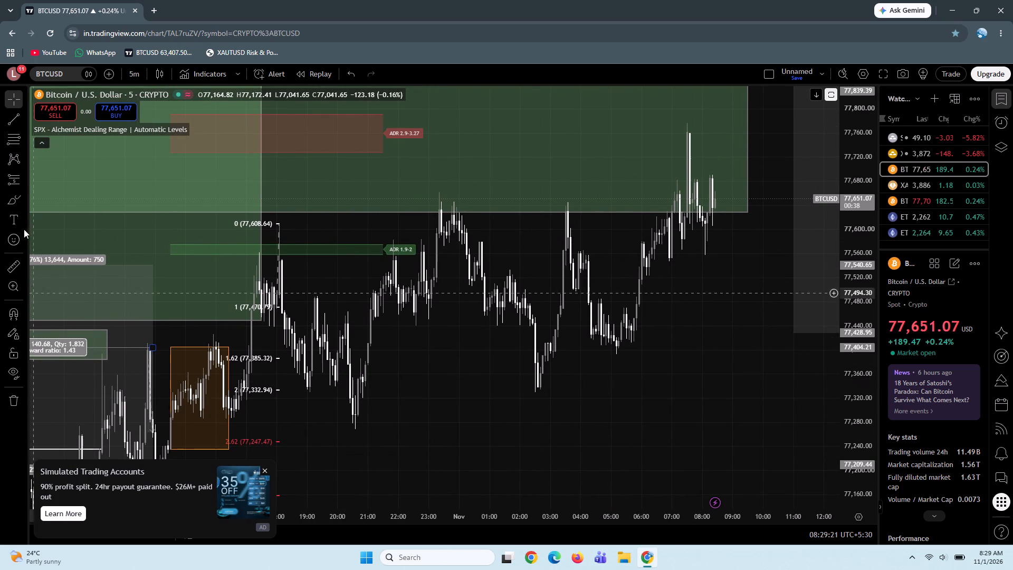
left_click(15, 136)
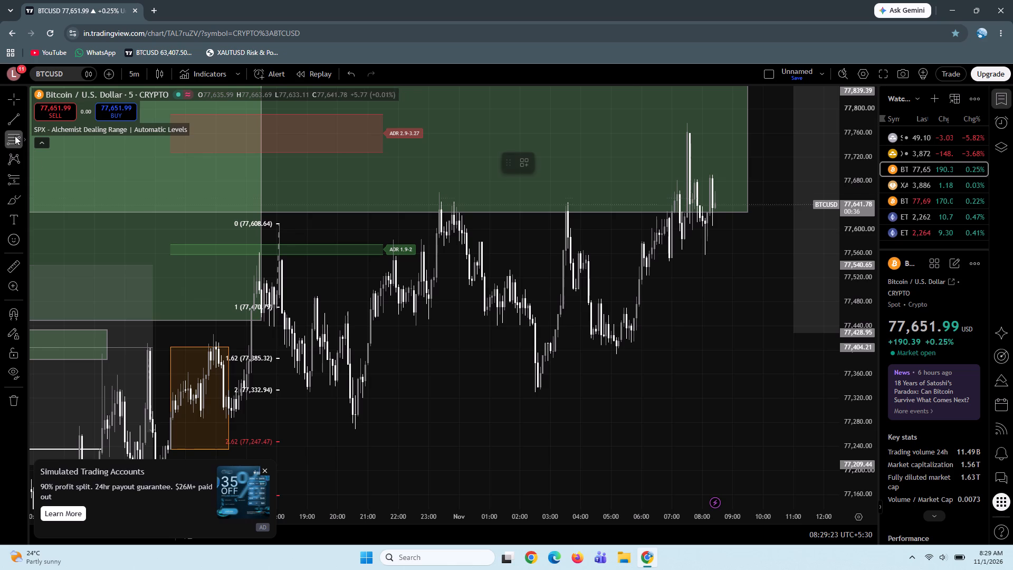
left_click(348, 309, "ctrl")
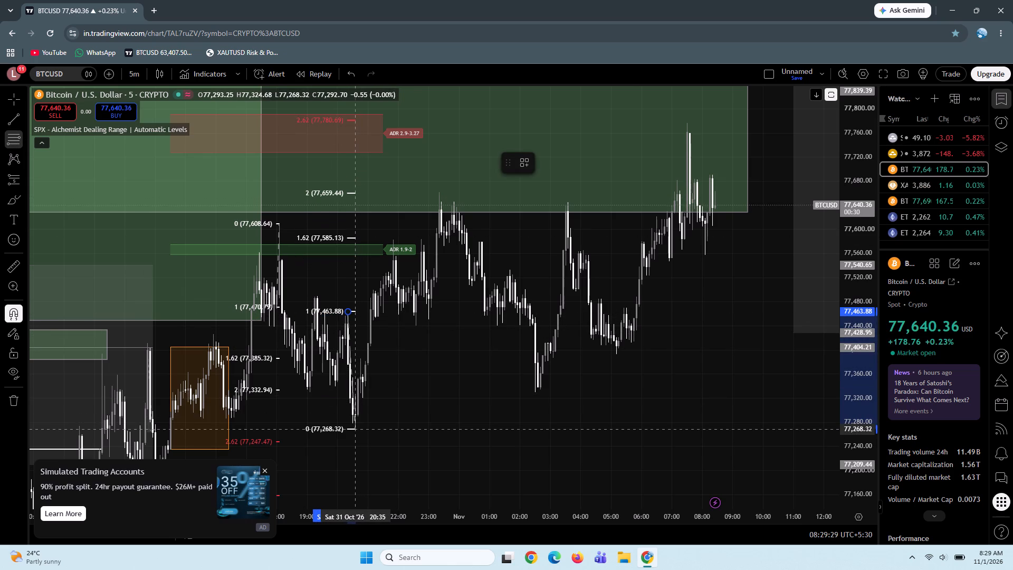
left_click(355, 442, "ctrl")
left_click(416, 401)
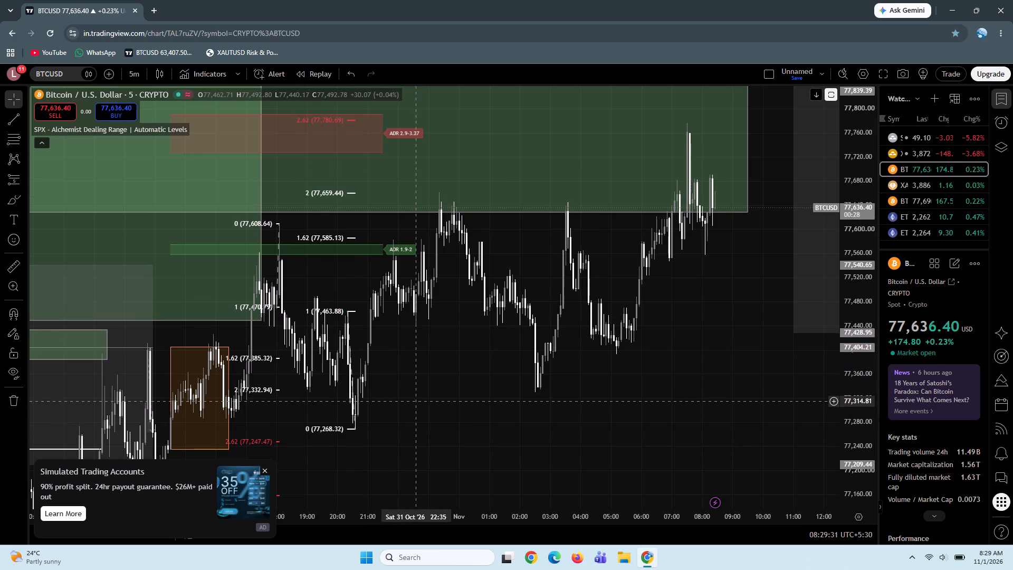
Draw a Fibonacci retracement on the 1 November drop, from 77,500.40 at 02:10 to the 02:30 low at 77,329.66.
left_click_drag(468, 366, 453, 445)
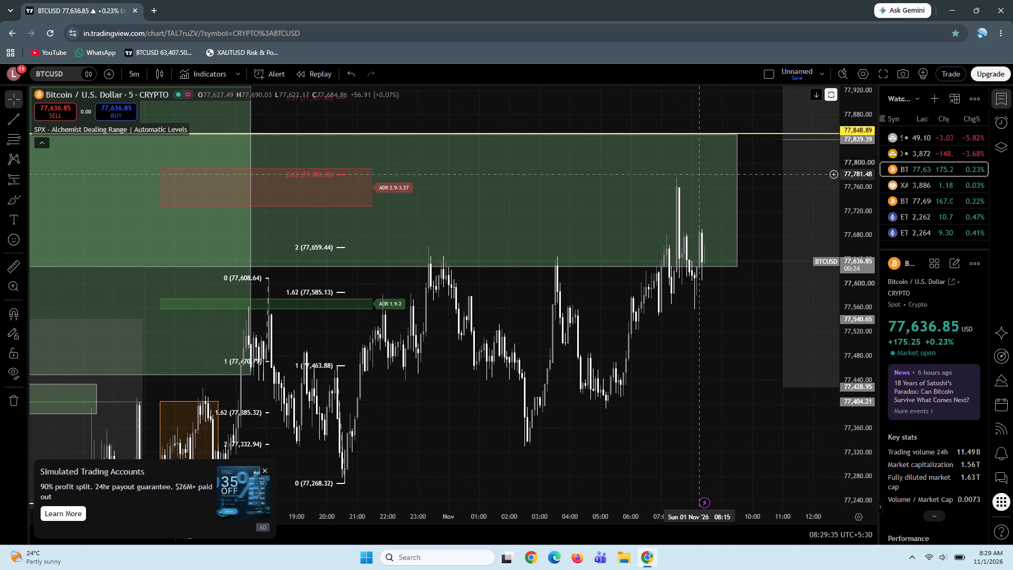
left_click_drag(470, 388, 515, 336)
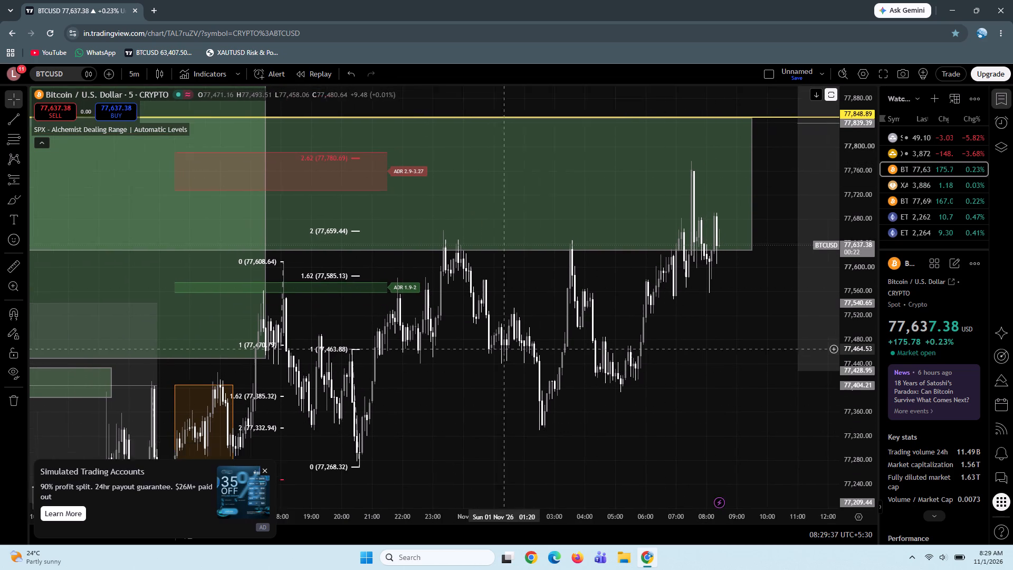
left_click_drag(515, 336, 530, 322)
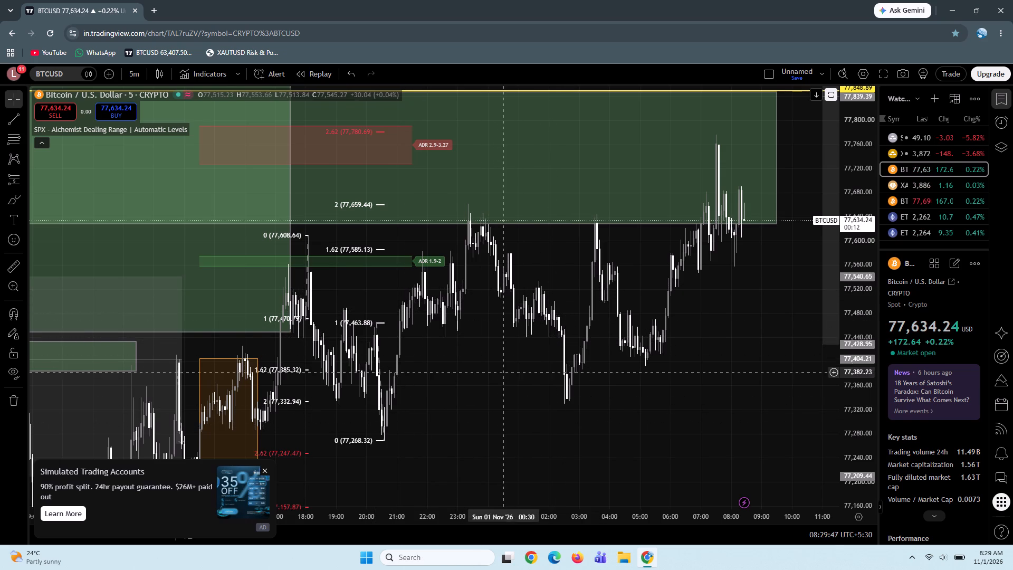
left_click(8, 139)
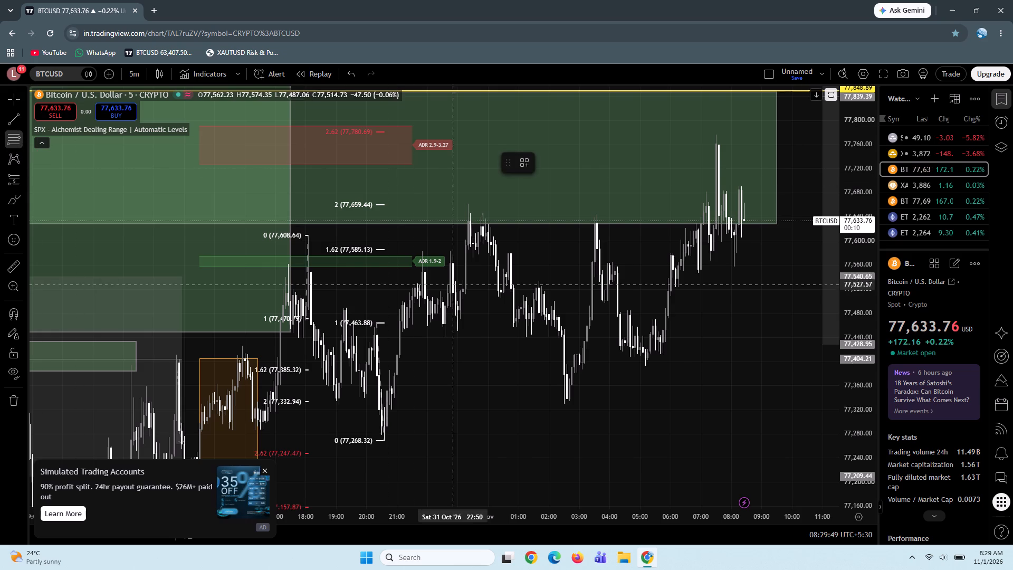
left_click(554, 300, "ctrl")
left_click(563, 420, "ctrl")
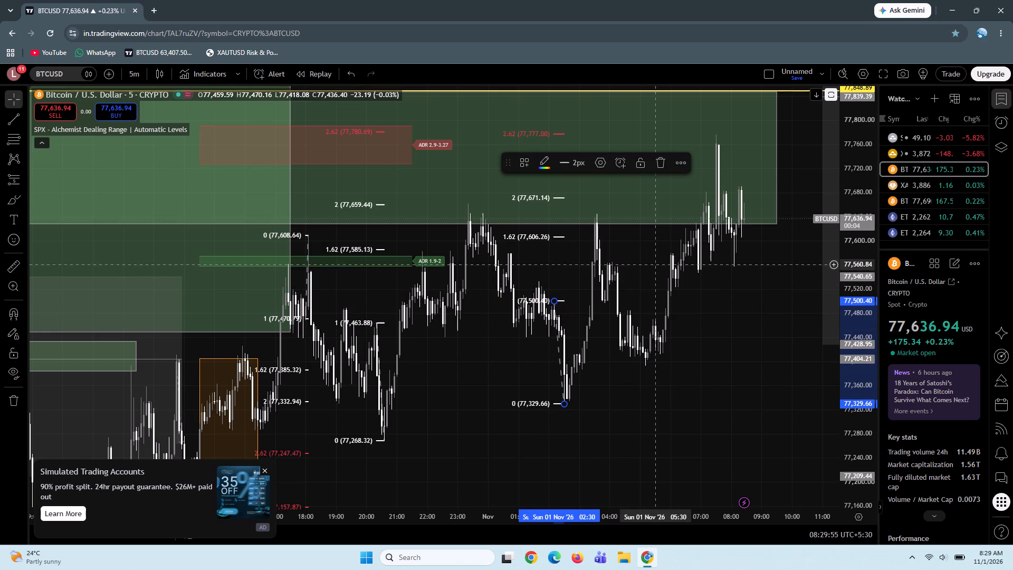
Delete the older Fibonacci retracement whose 0 level sits at 77,608.64.
left_click_drag(657, 264, 637, 323)
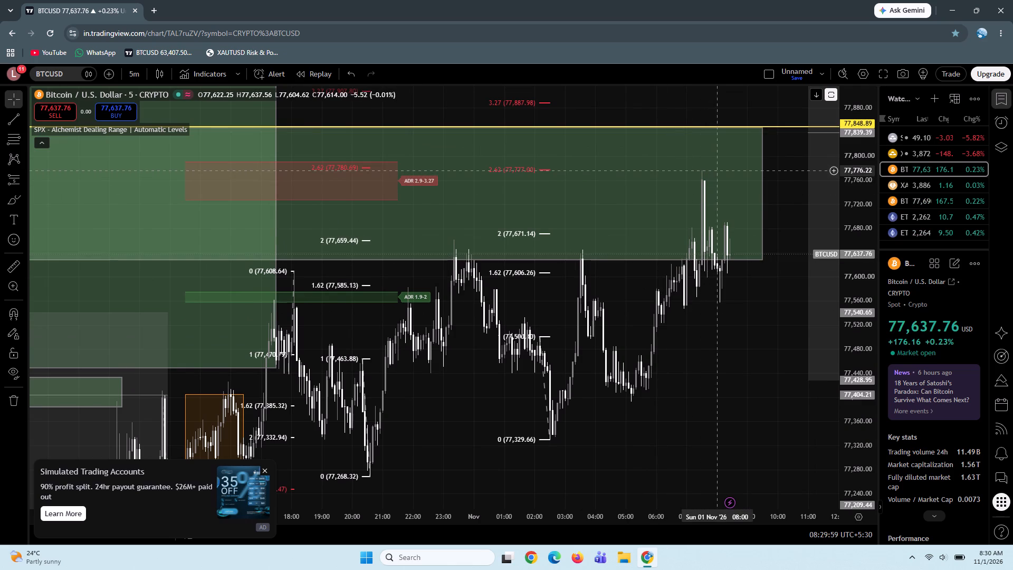
left_click_drag(723, 340, 726, 318)
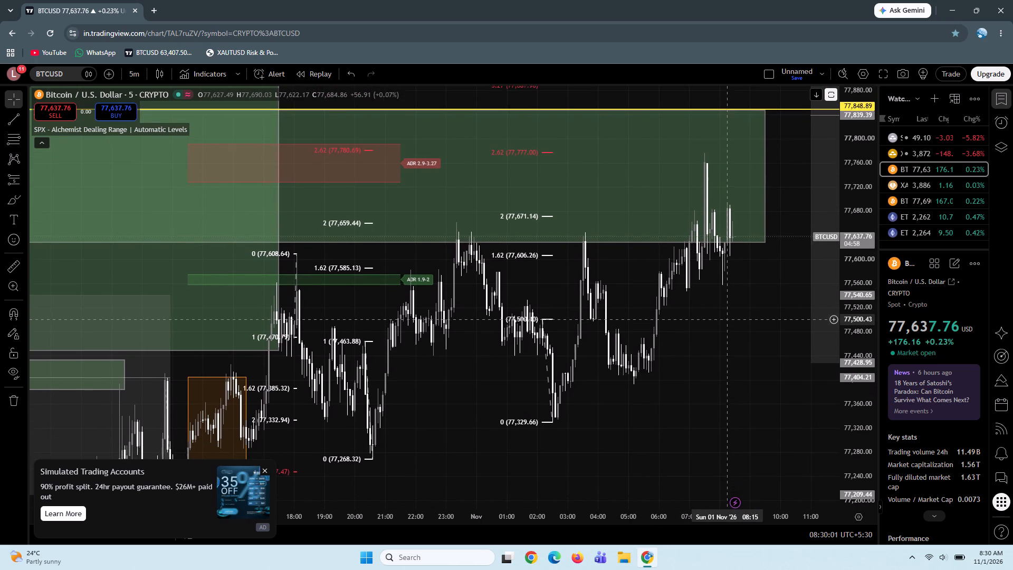
left_click_drag(726, 318, 727, 311)
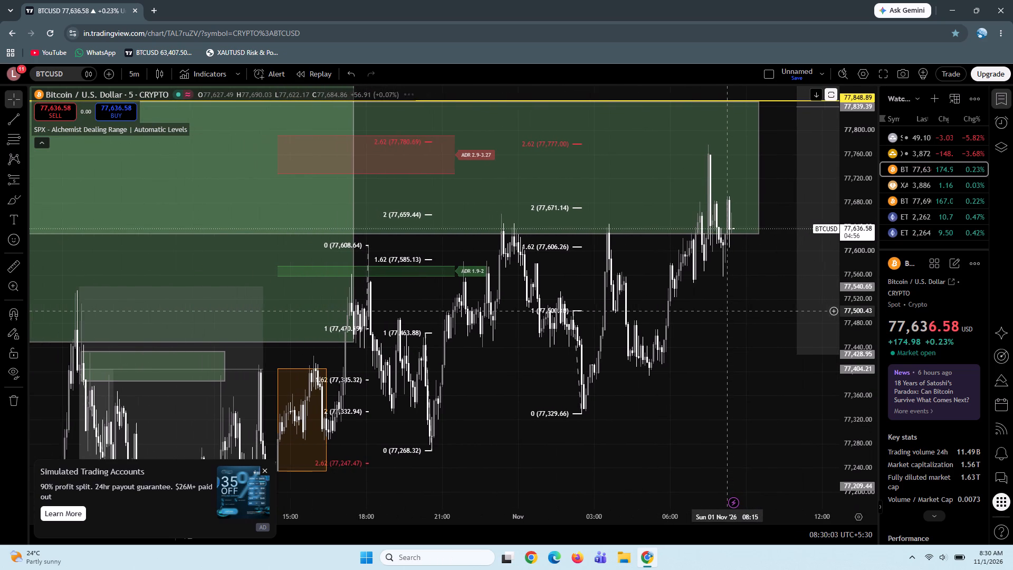
left_click_drag(658, 420, 666, 261)
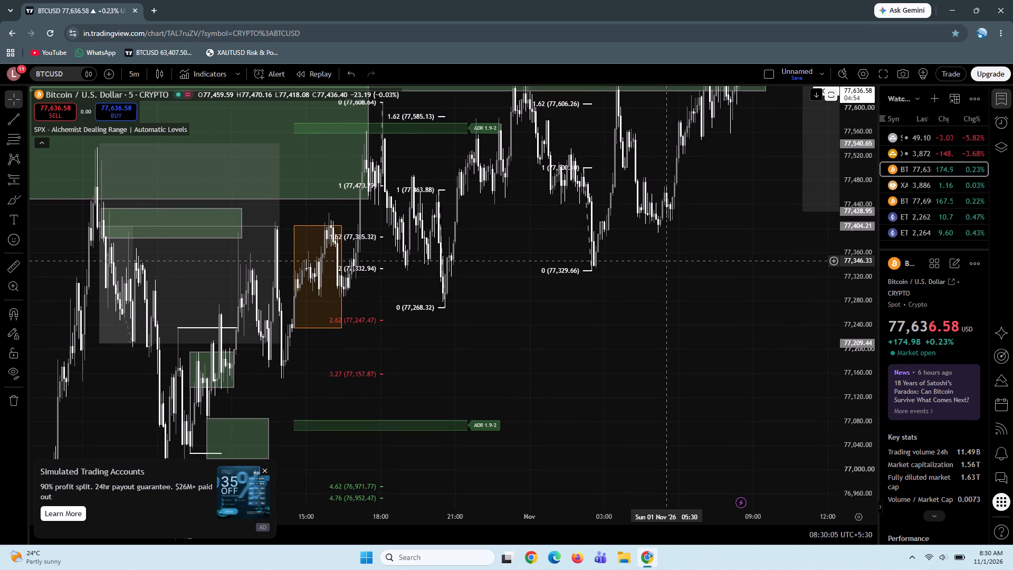
left_click_drag(666, 261, 665, 260)
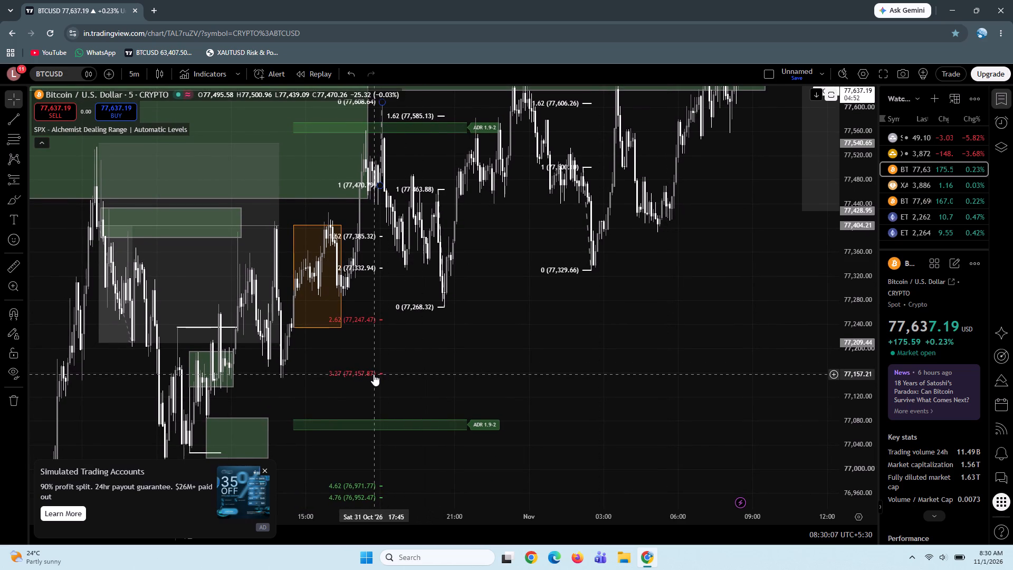
left_click(374, 374)
key("Delete")
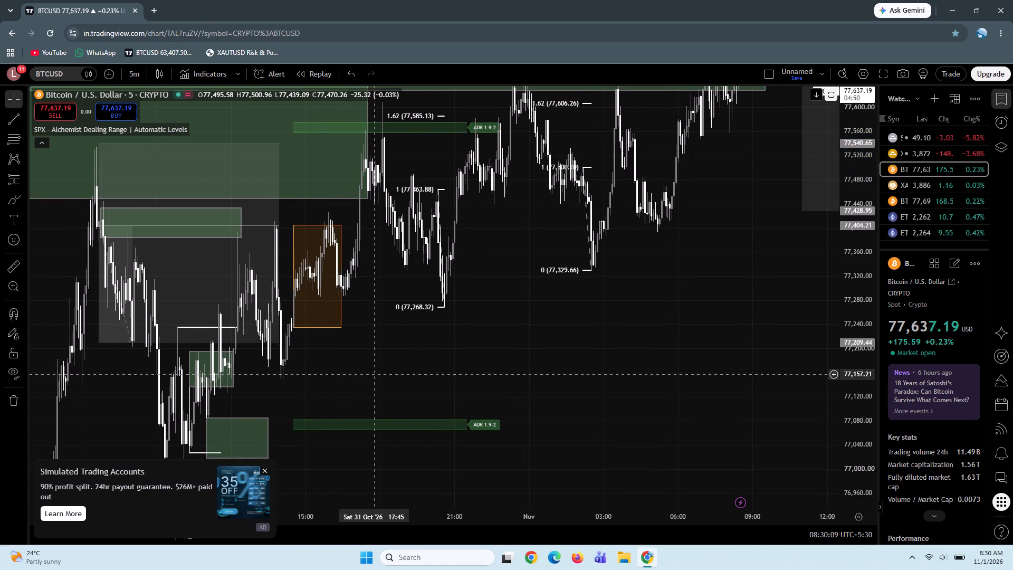
Delete the two small green rectangles beside the 31 October midday candles, between about 77,018 and 77,195.
left_click_drag(502, 355, 565, 292)
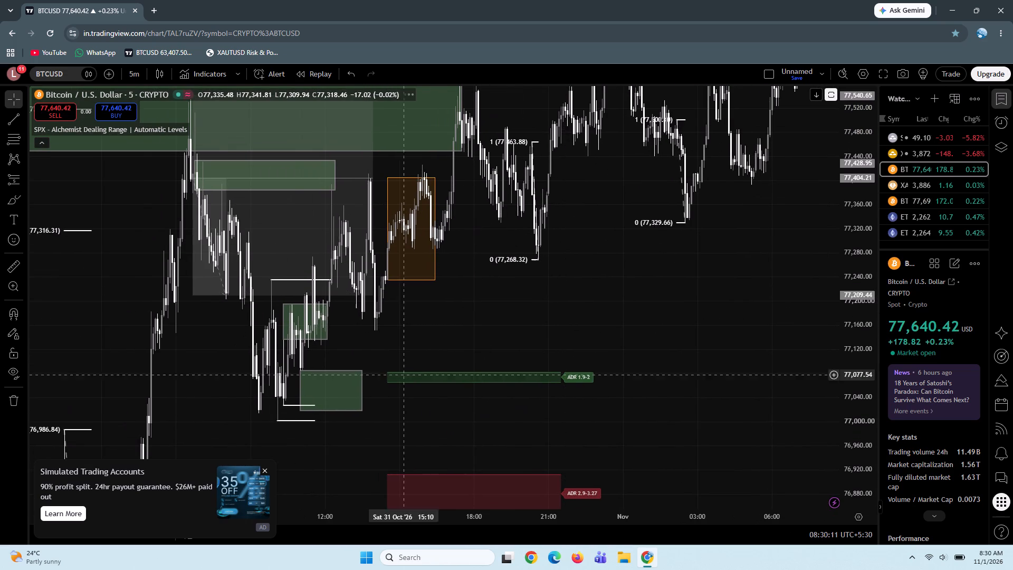
left_click(363, 391)
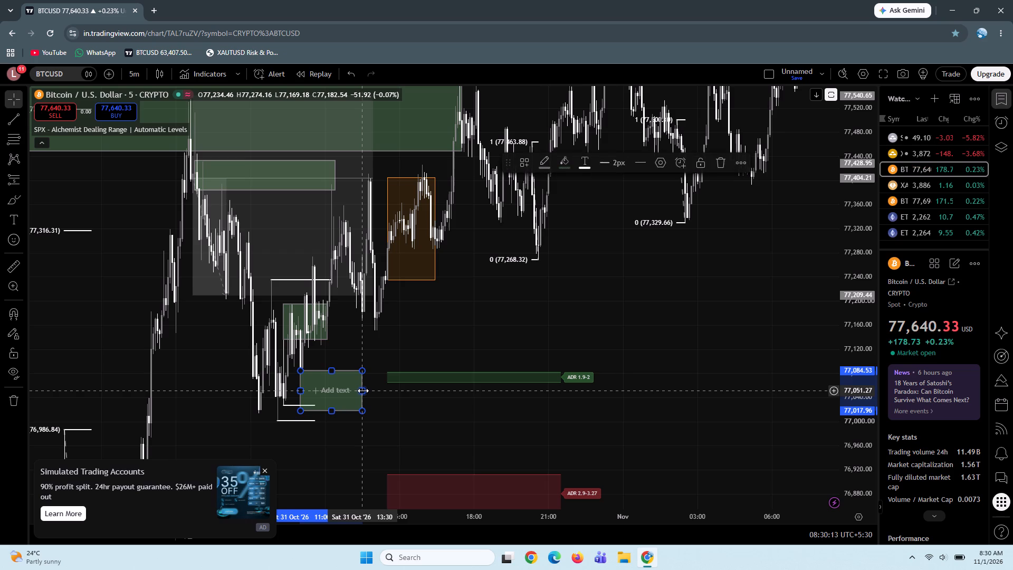
key("Delete")
left_click(326, 340)
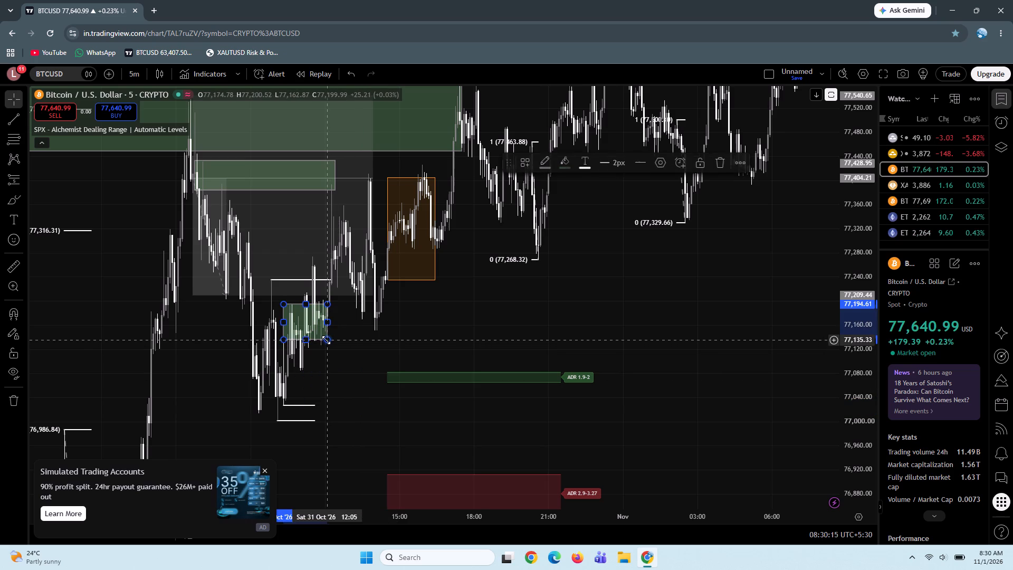
key("Delete")
Delete the white horizontal line near 77,235 and the large grey position box behind the 31 October midday candles.
left_click(307, 278)
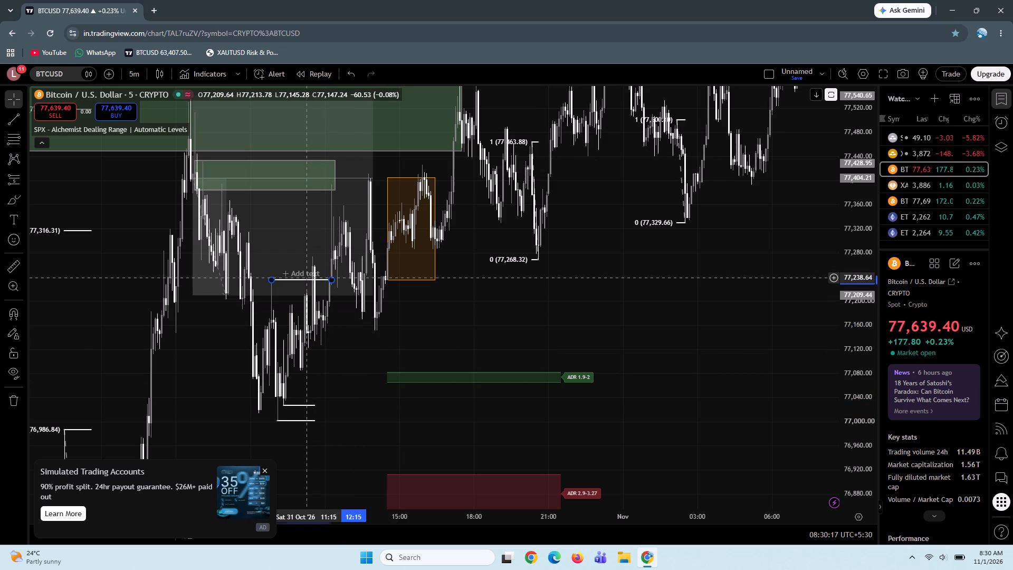
key("Delete")
left_click(310, 292)
key("Delete")
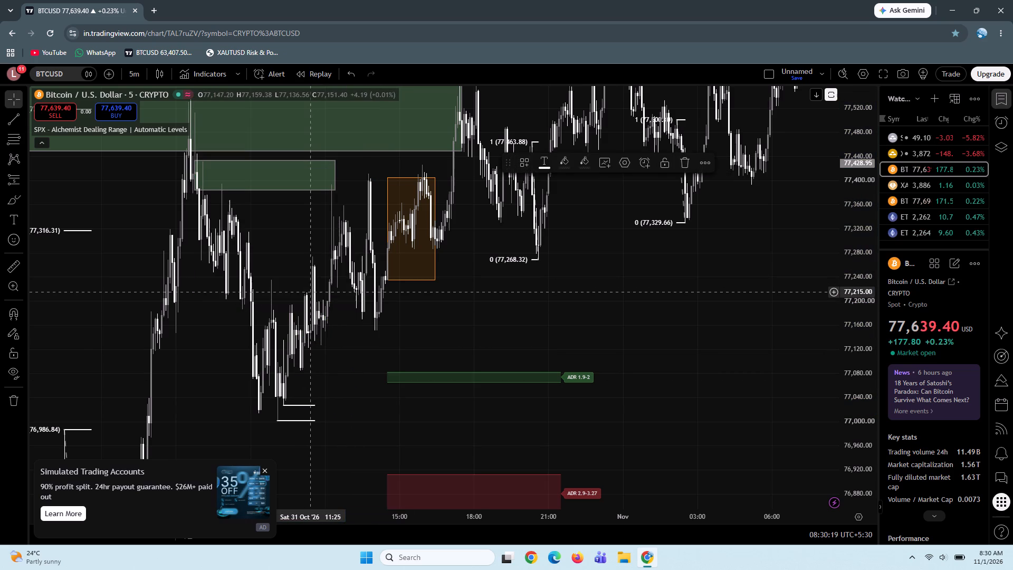
Delete the two short white horizontal lines at the 31 October lows, near 77,027 and 77,000.
left_click(291, 404)
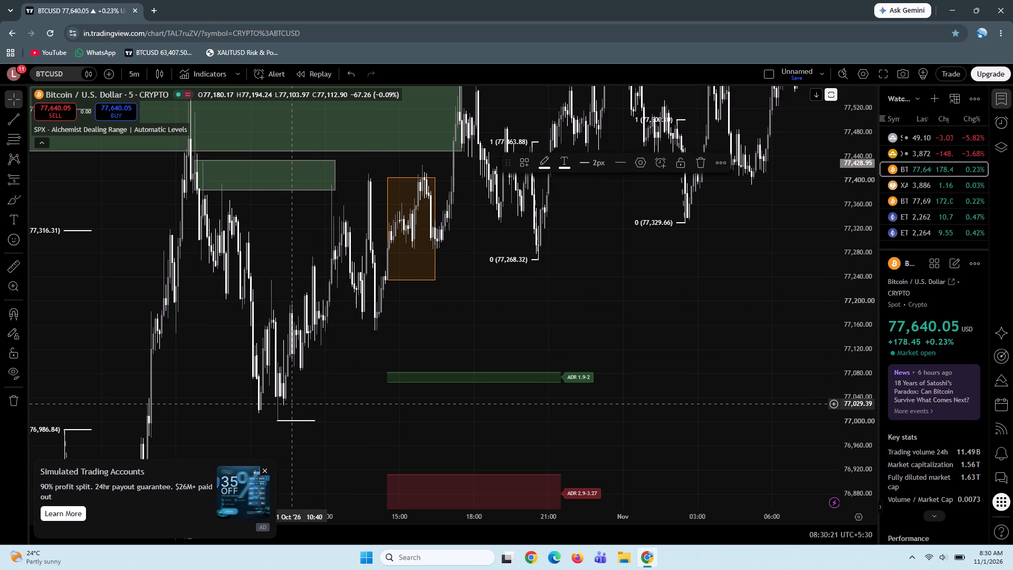
left_click(295, 423)
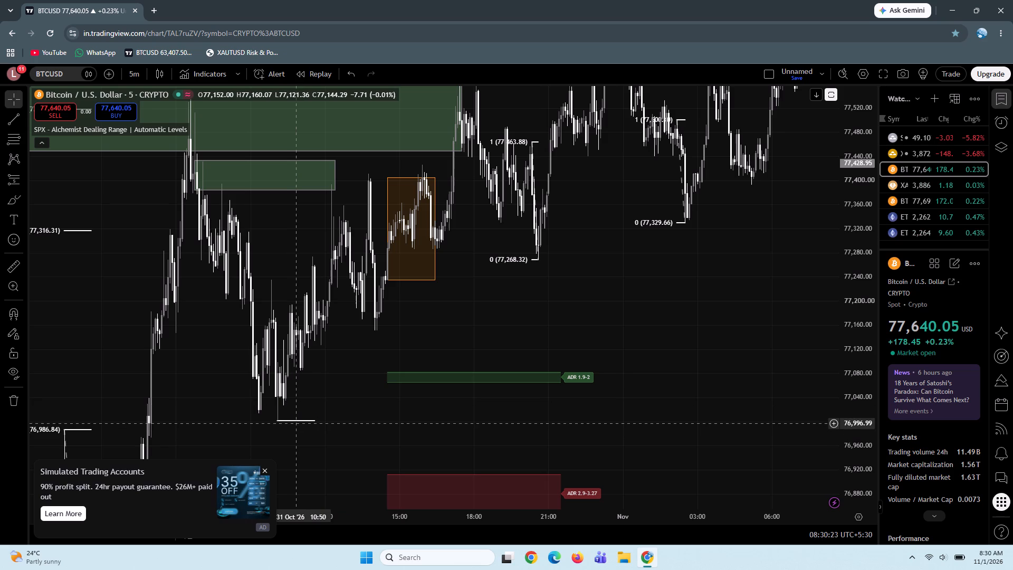
left_click(296, 419)
key("Delete")
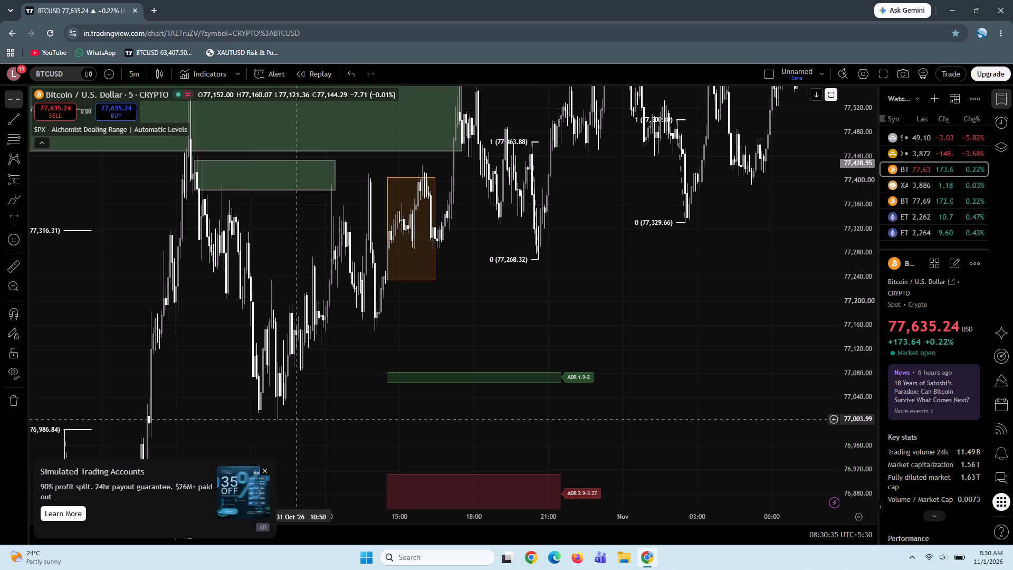
Open the ETHUSD Bitstamp chart from the watchlist and dismiss the Simulated Trading Accounts advert.
left_click(930, 223)
left_click_drag(740, 404, 467, 395)
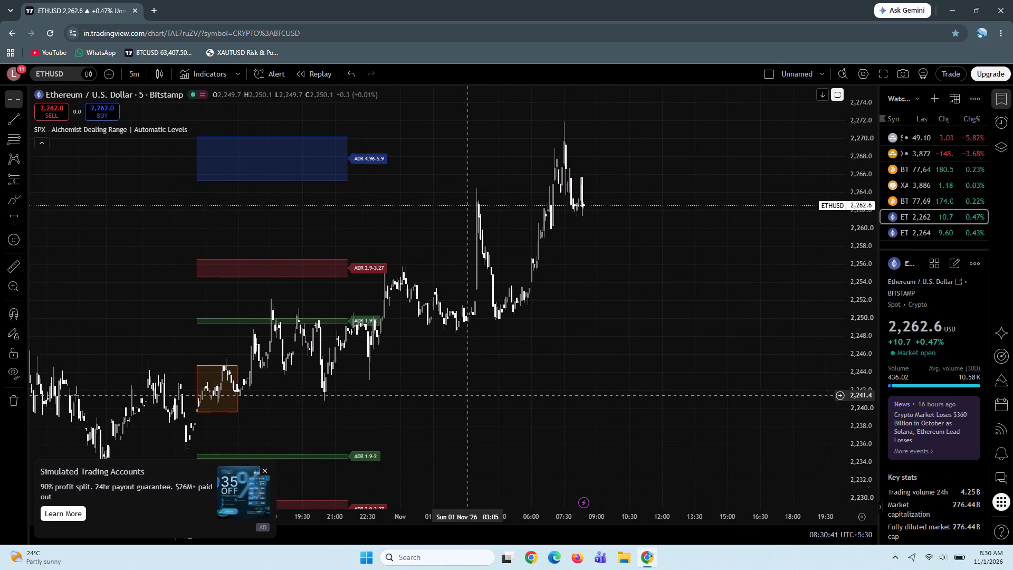
left_click_drag(554, 365, 485, 370)
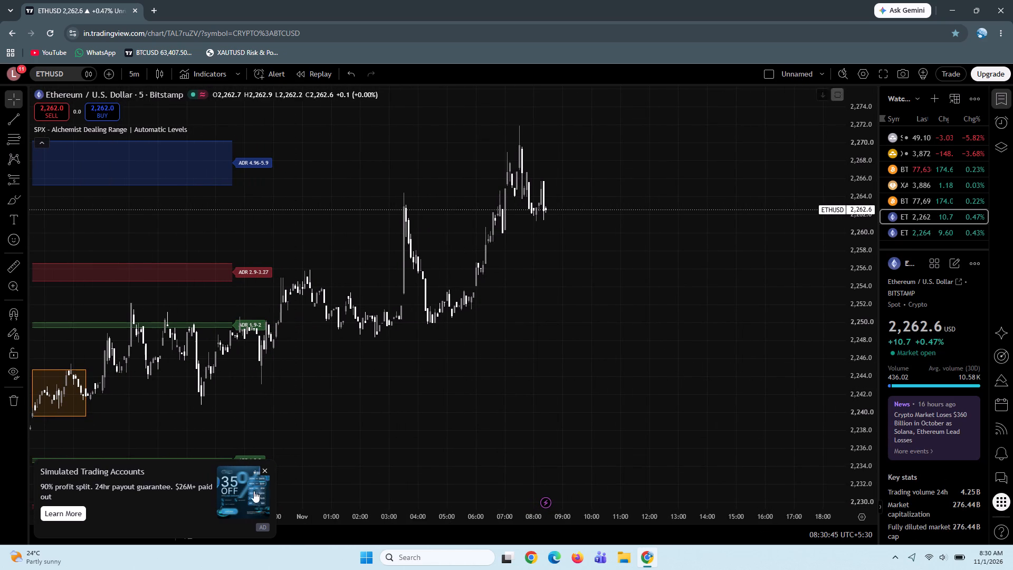
left_click(262, 473)
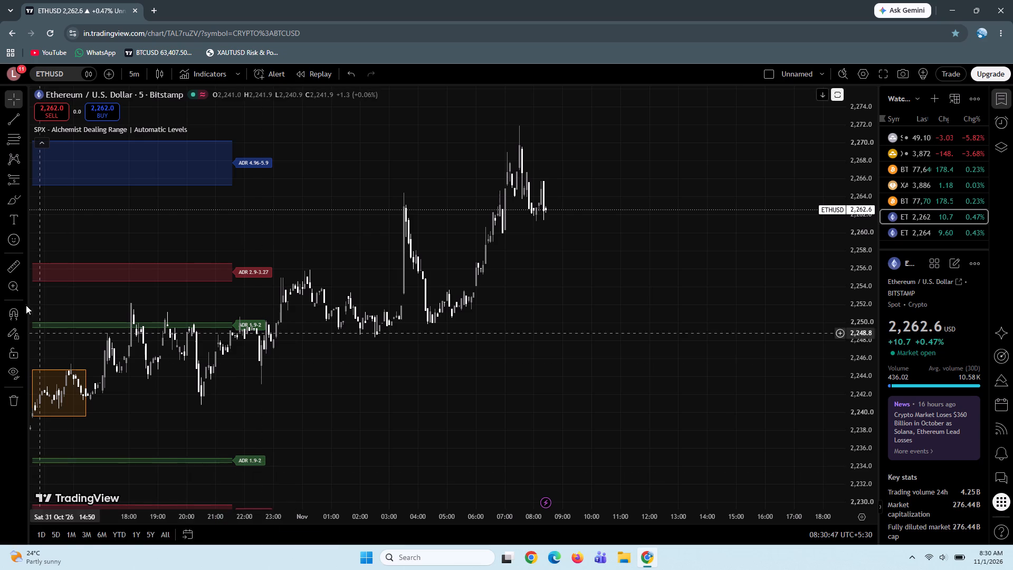
Measure the ETHUSD price range from 2,261.4 beside the latest candles up to the 1 November 07:30 high at 2,271.8.
left_click(10, 273)
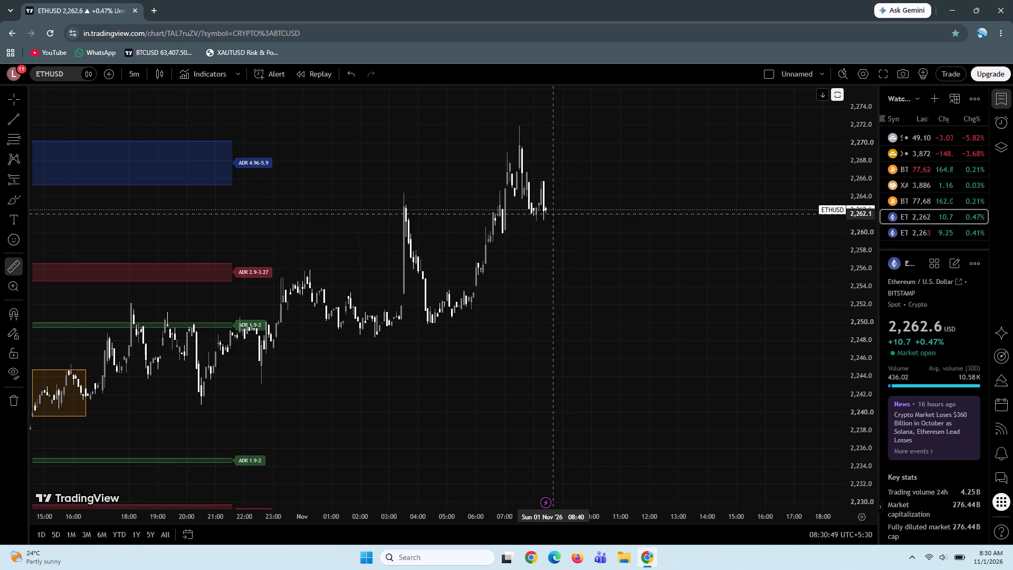
left_click(553, 220)
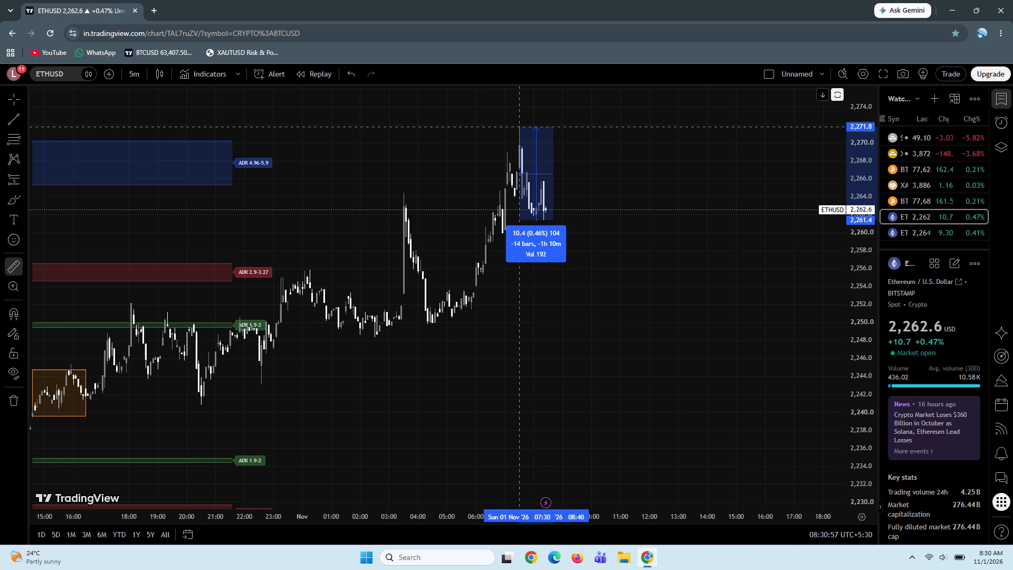
left_click(519, 127)
left_click(624, 245)
left_click_drag(624, 245, 576, 251)
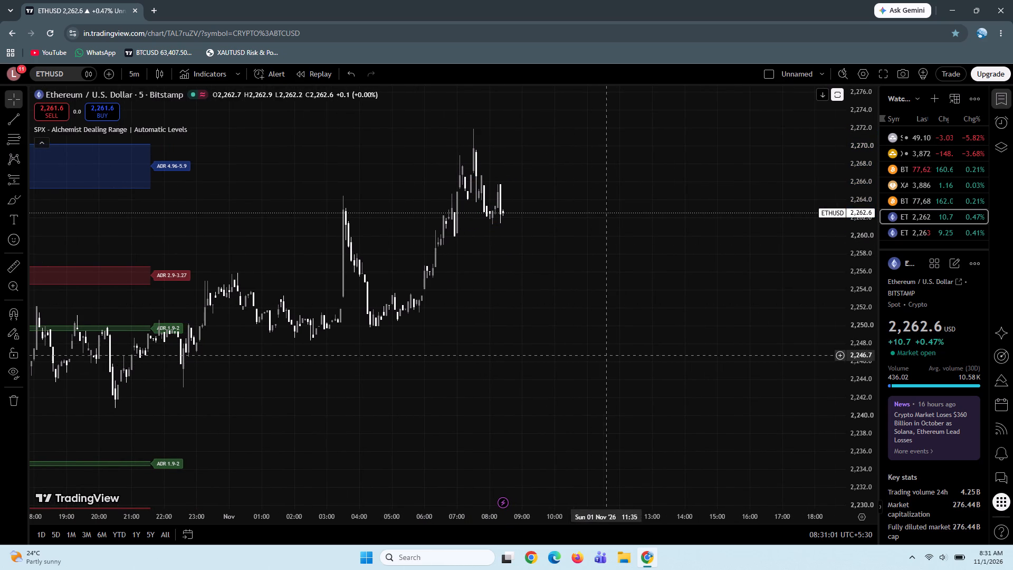
left_click_drag(626, 346, 655, 343)
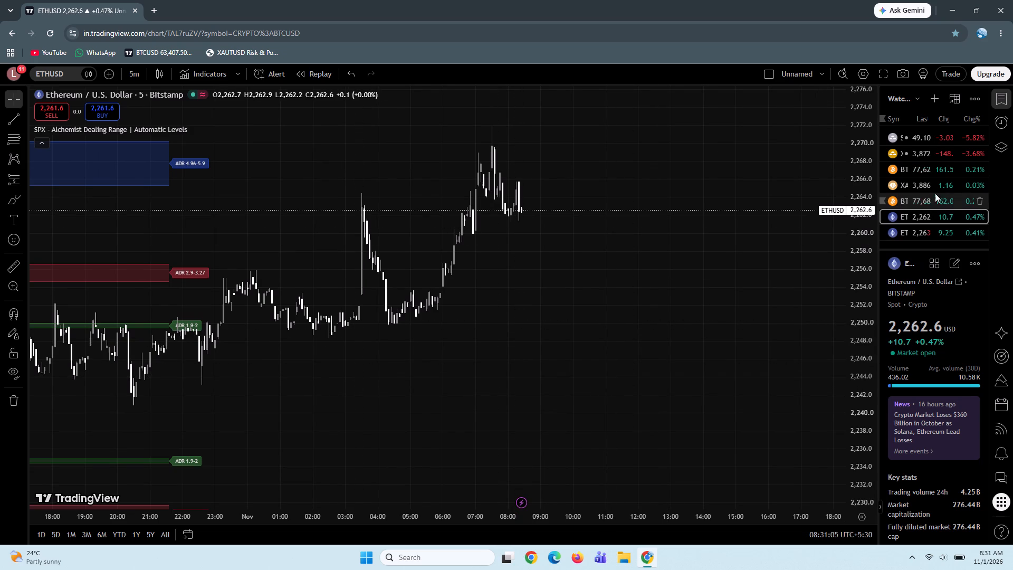
Return to the BTCUSD chart and draw a Fibonacci retracement from 77,565.78 at 07:20 on 1 November up to the 07:30 high at 77,776.32.
left_click(913, 167)
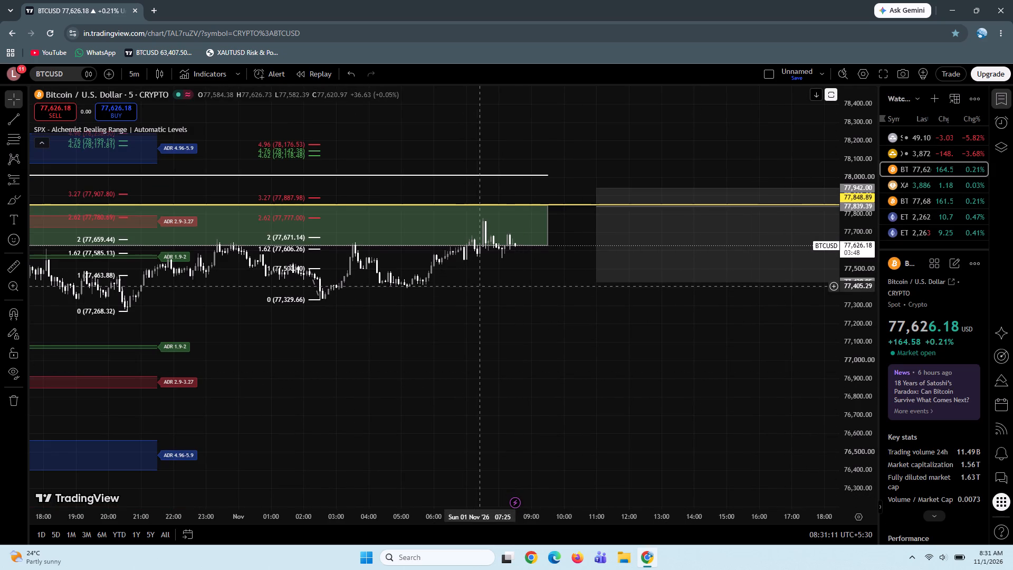
left_click_drag(493, 287, 503, 287)
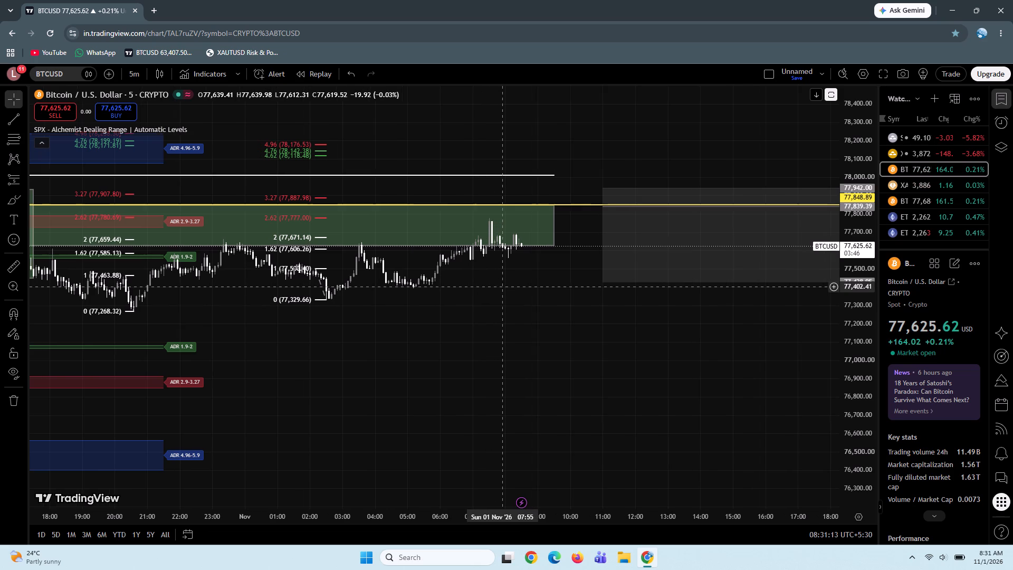
left_click_drag(503, 287, 504, 287)
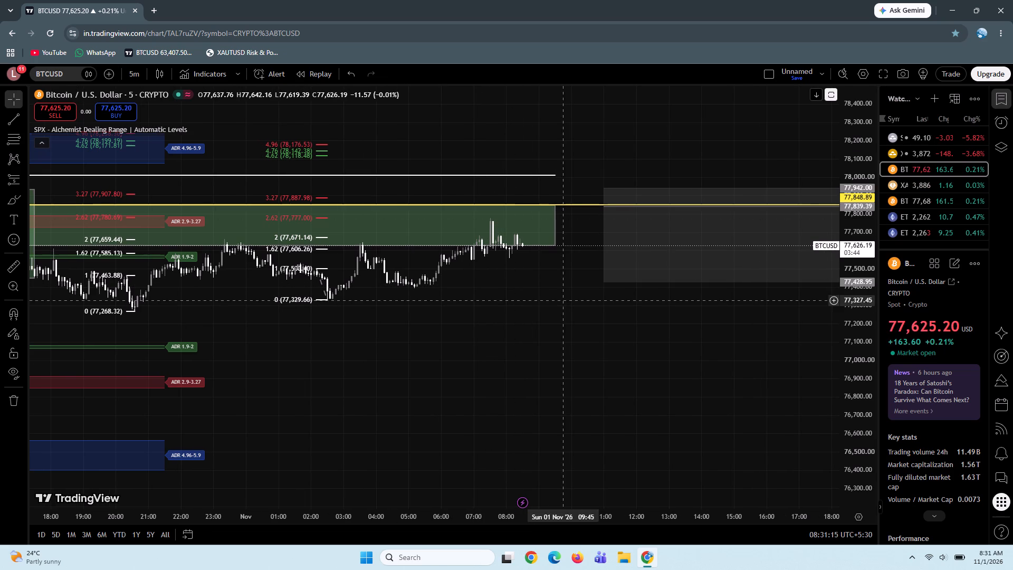
left_click_drag(857, 362, 858, 11)
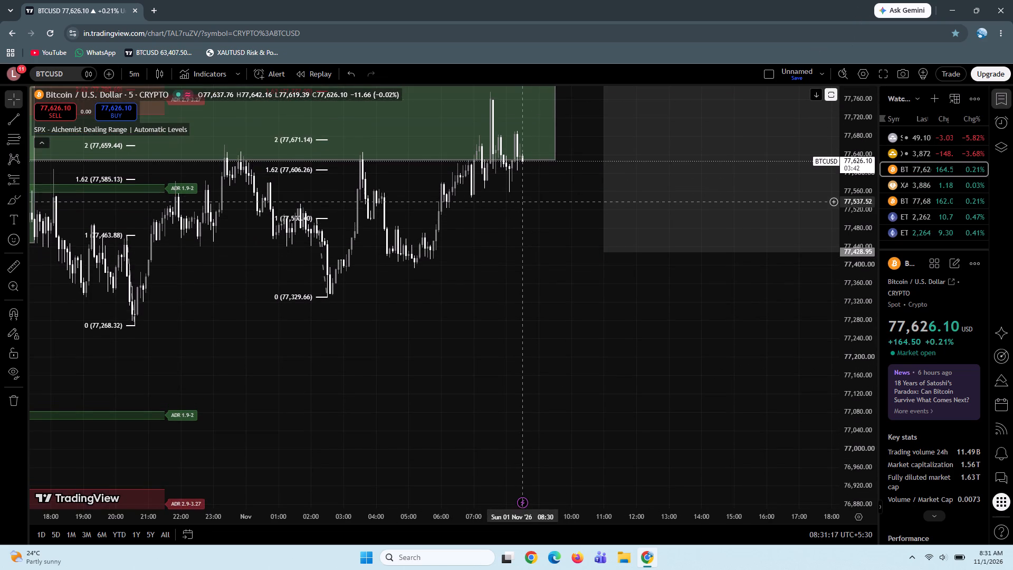
left_click_drag(521, 201, 385, 322)
scroll(385, 322, "up", 2)
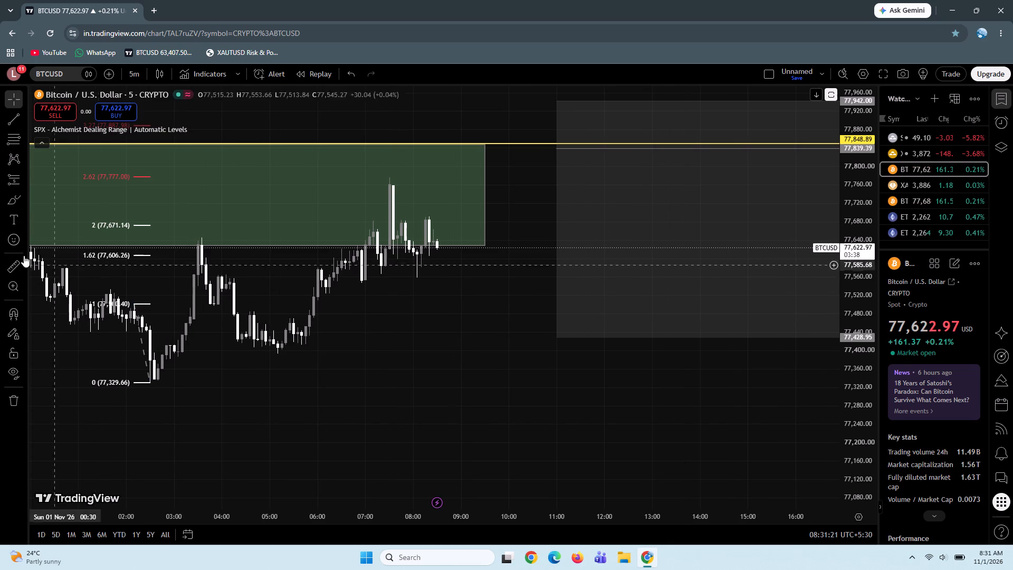
left_click(16, 137)
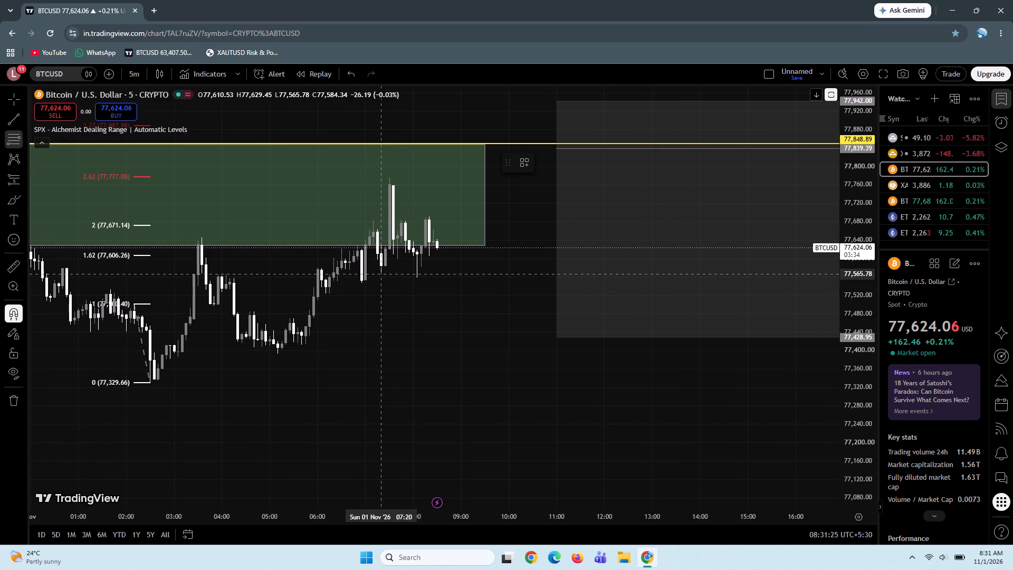
left_click(380, 278, "ctrl")
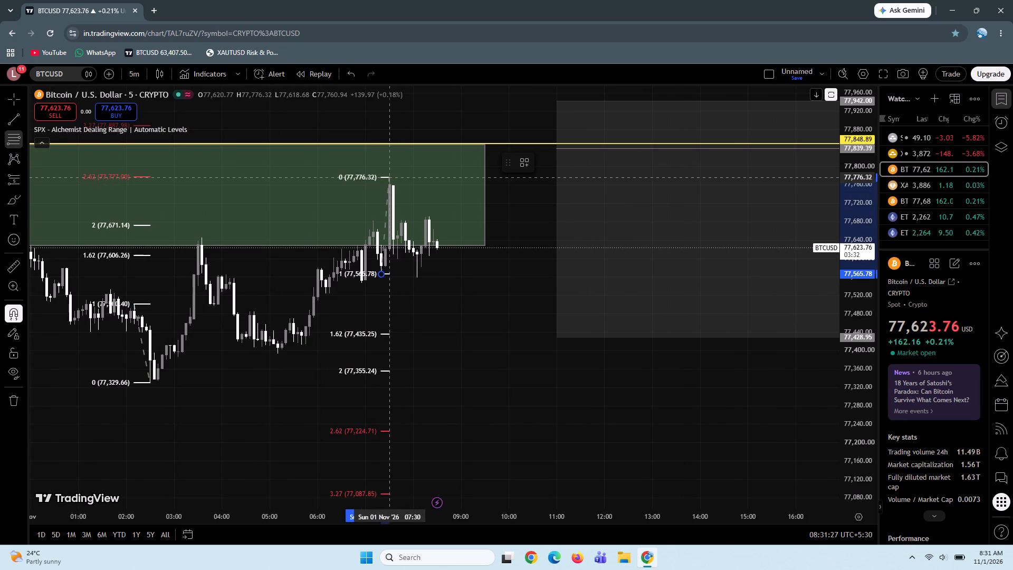
left_click(387, 176, "ctrl")
Draw a second Fibonacci retracement on the latest rise, from the 77,557.66 low up to the 08:15 high at 77,690.03.
left_click_drag(461, 325, 463, 298)
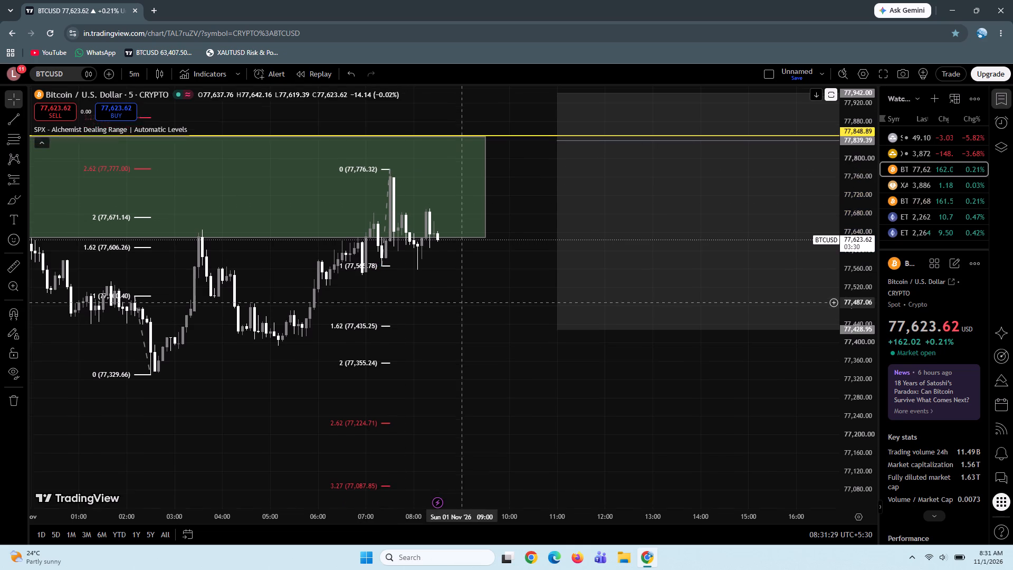
left_click_drag(463, 298, 464, 281)
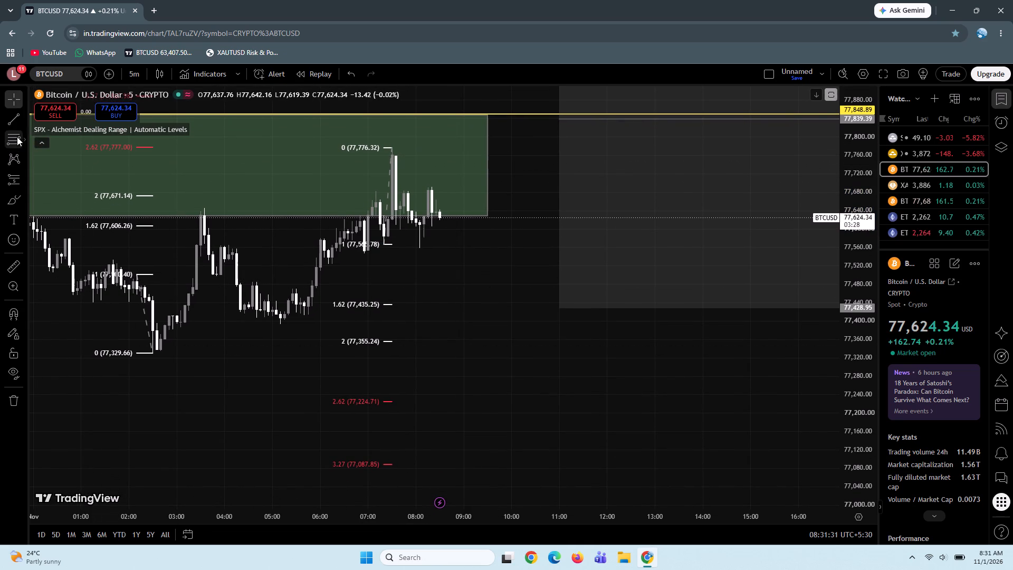
left_click(16, 136)
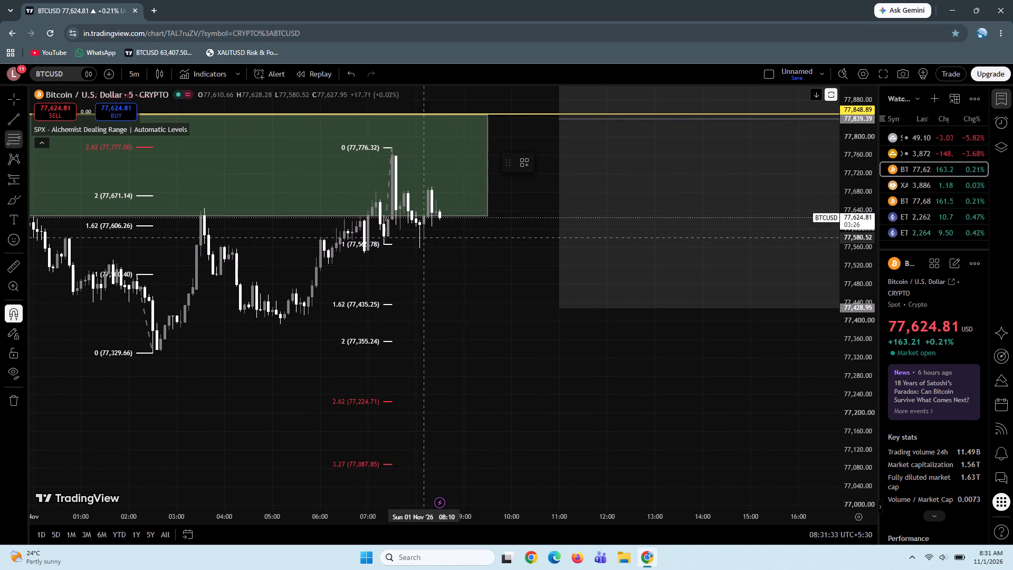
left_click(419, 256, "ctrl")
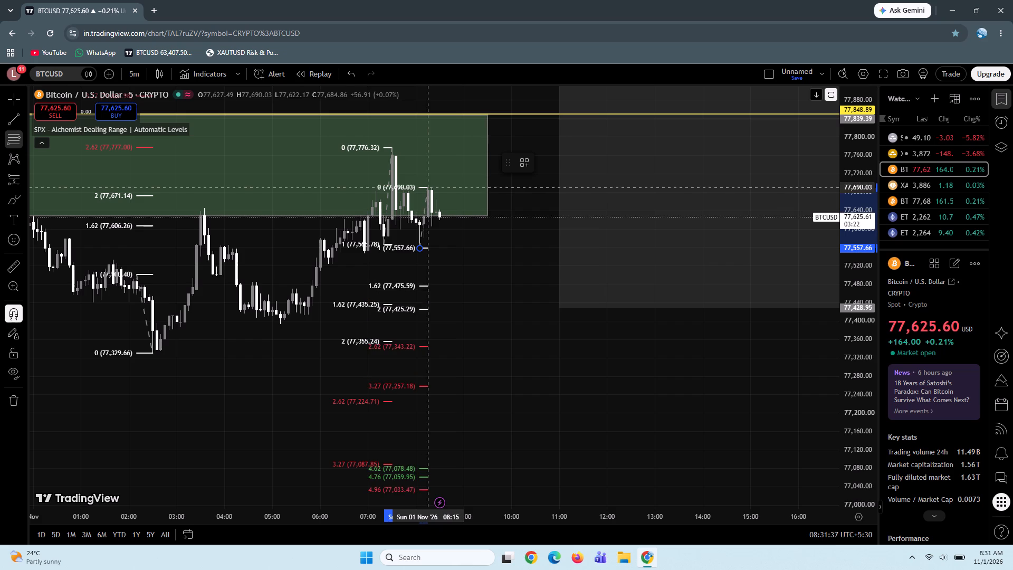
left_click(429, 164, "ctrl")
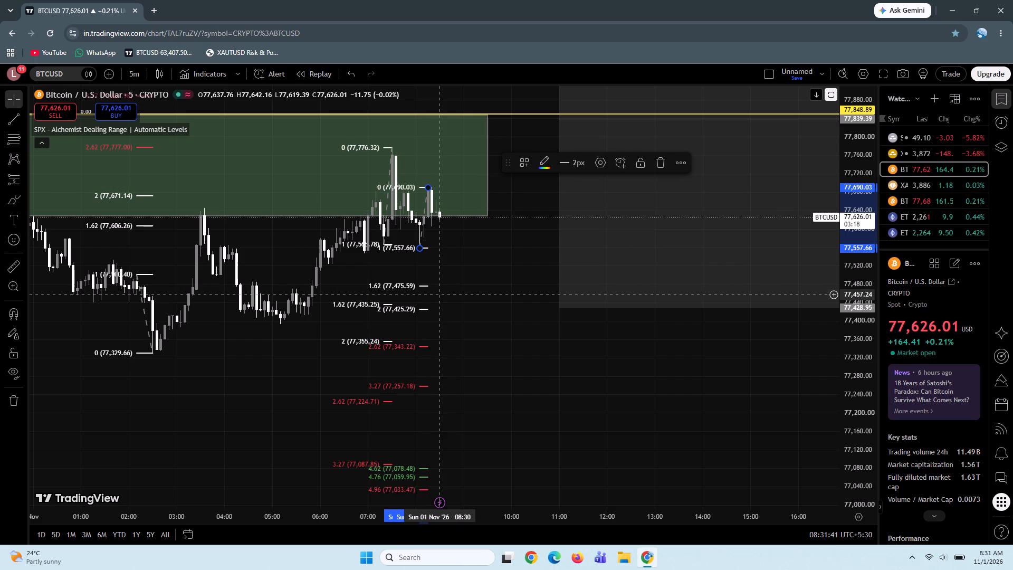
Place a long position from 08:25 on 1 November beneath the latest candles, with entry at 77,404.49 and stop at 77,312.75.
left_click_drag(470, 337, 419, 324)
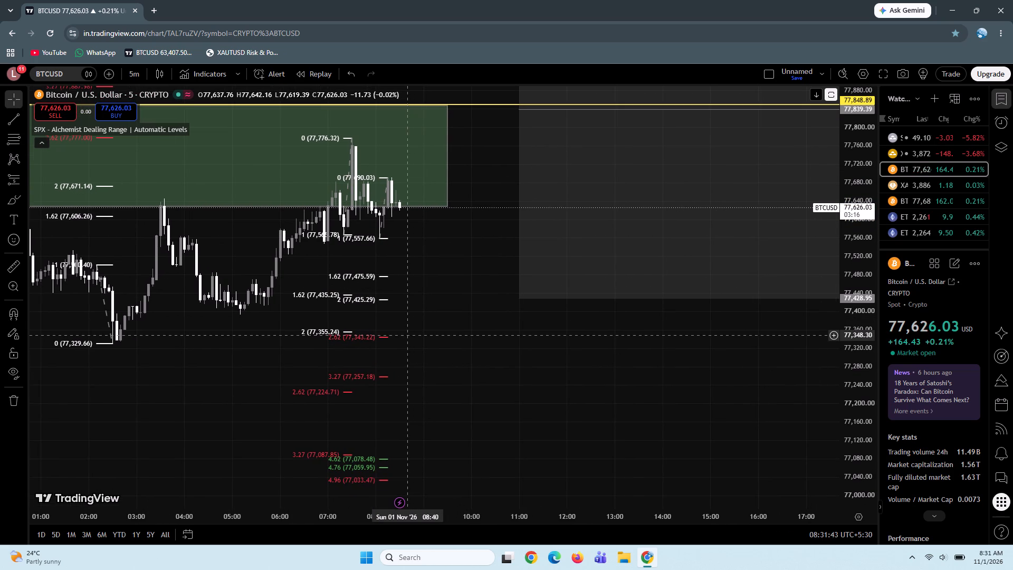
left_click(404, 338)
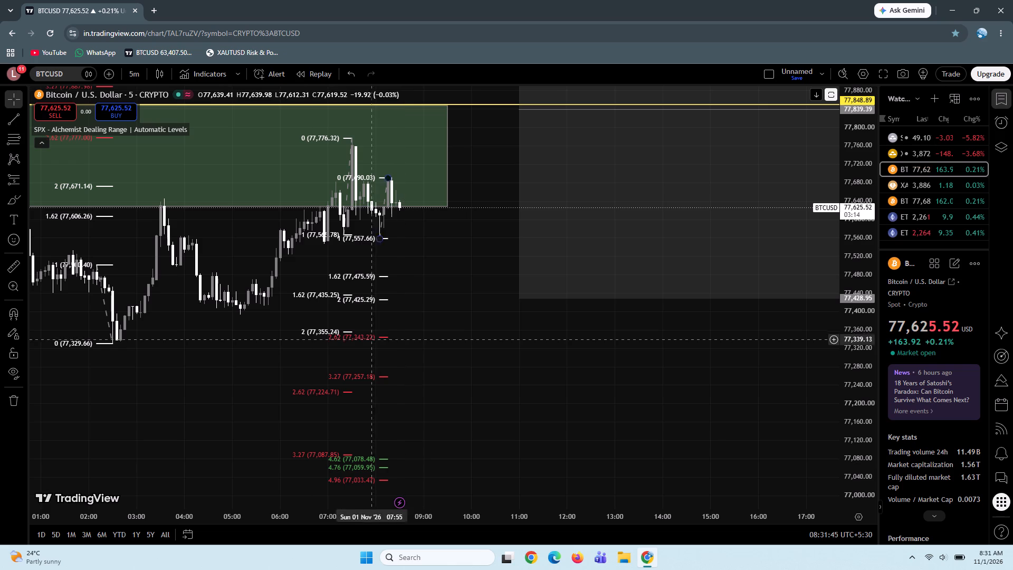
left_click(25, 180)
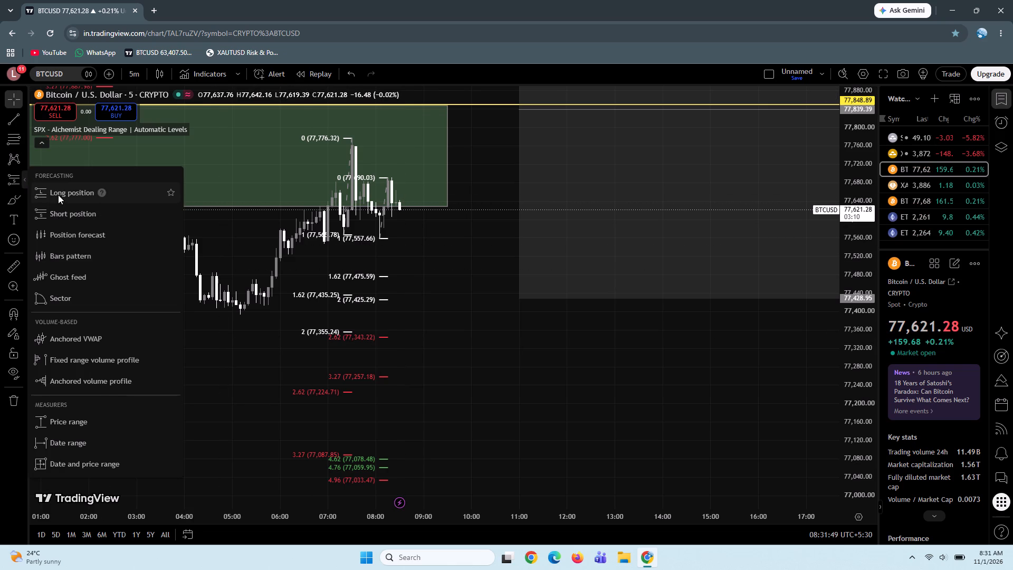
left_click(58, 195)
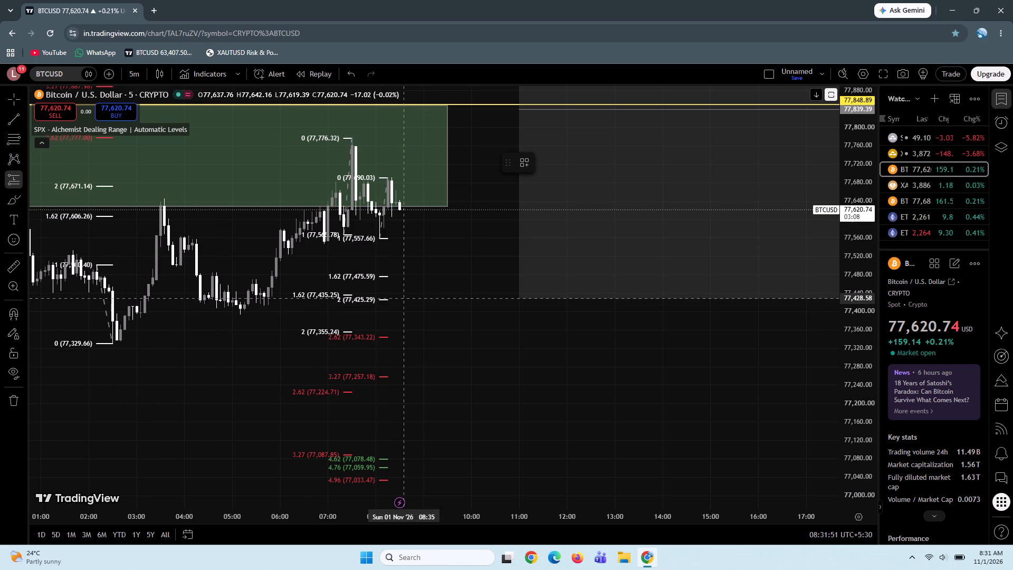
left_click(397, 299)
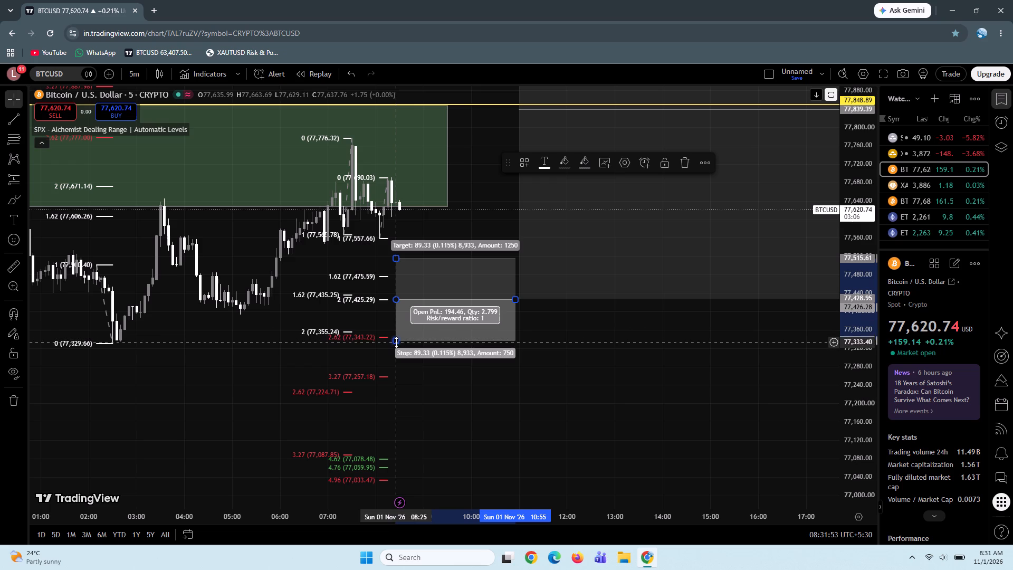
left_click_drag(396, 342, 410, 347)
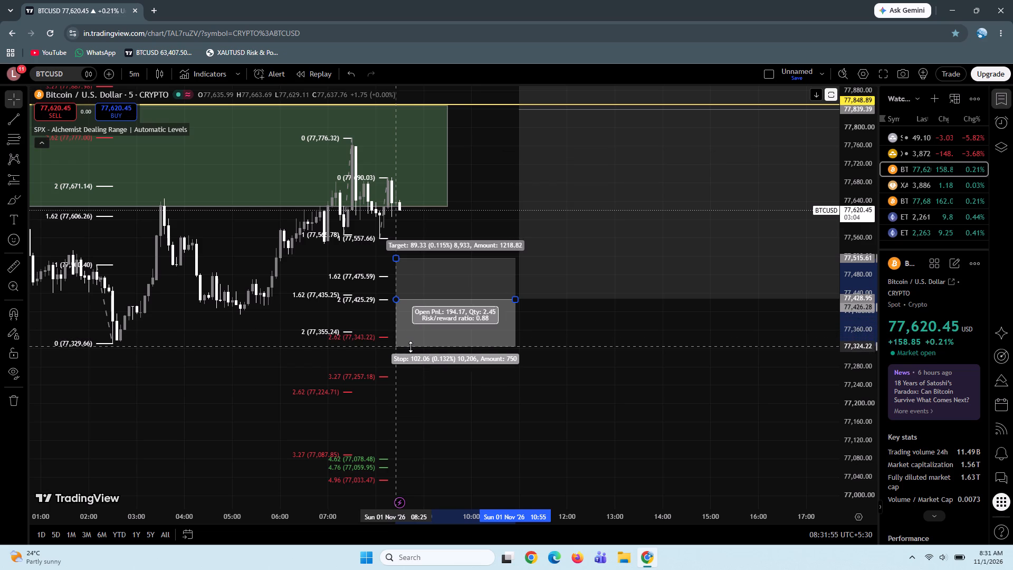
left_click_drag(410, 347, 411, 351)
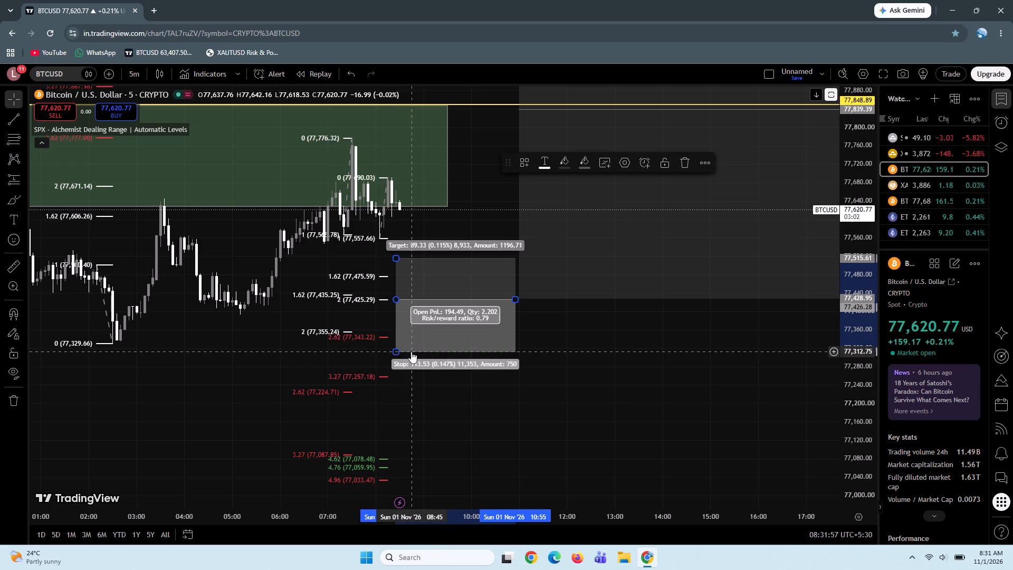
left_click_drag(396, 300, 396, 303)
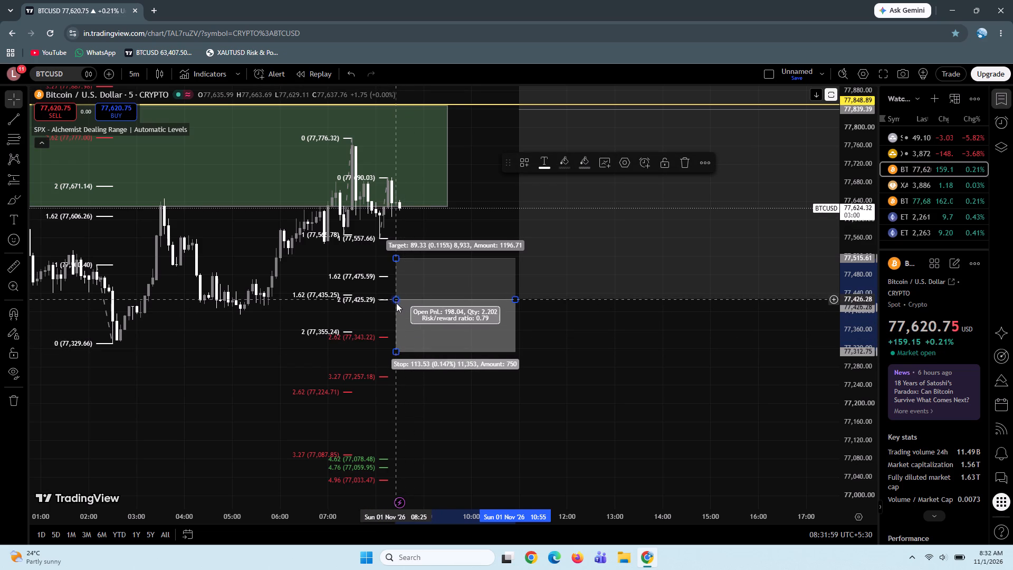
left_click_drag(396, 303, 395, 308)
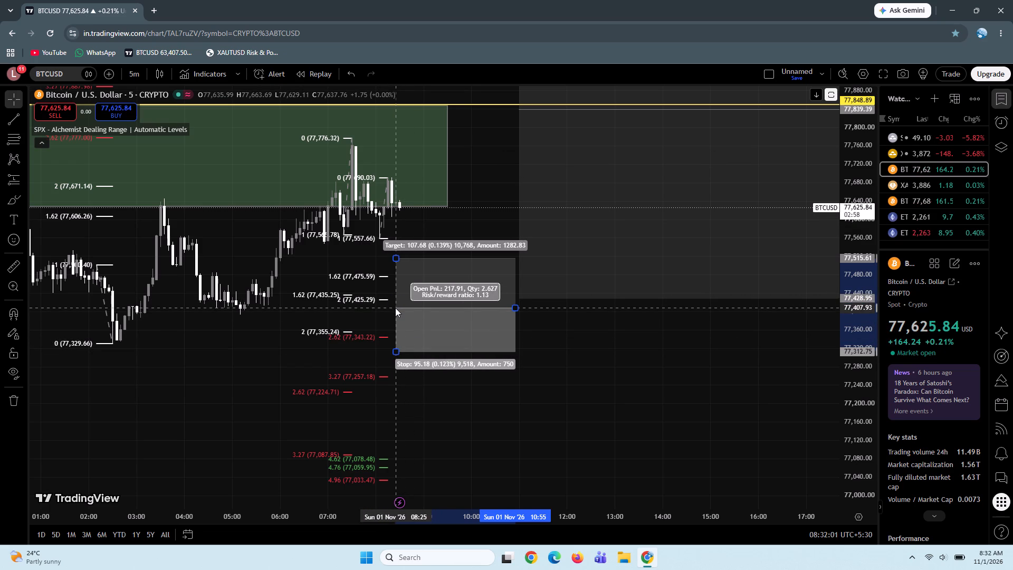
left_click_drag(395, 308, 395, 309)
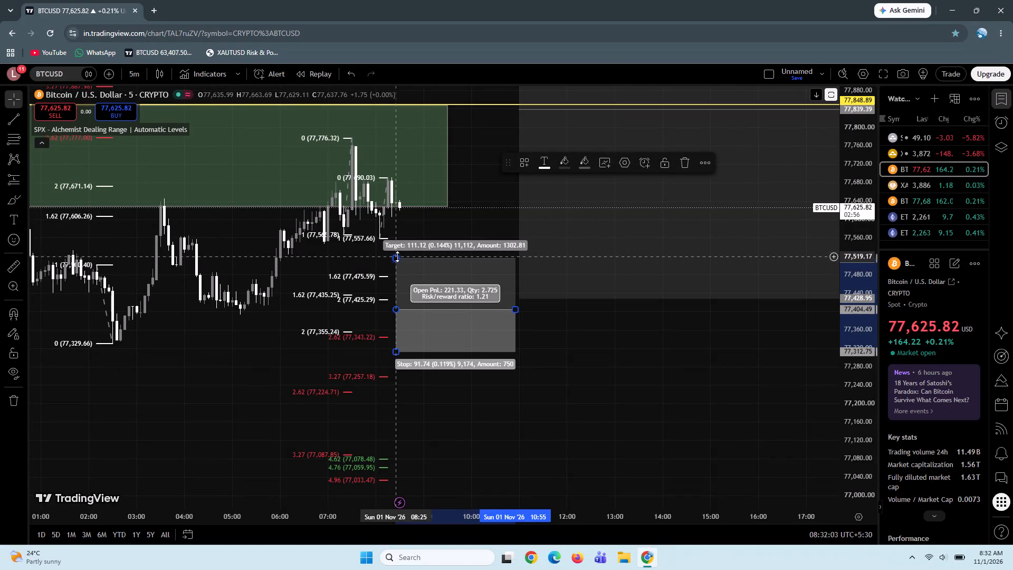
Raise the long position's target to 77,835.67, just below the yellow horizontal line.
left_click_drag(397, 256, 395, 141)
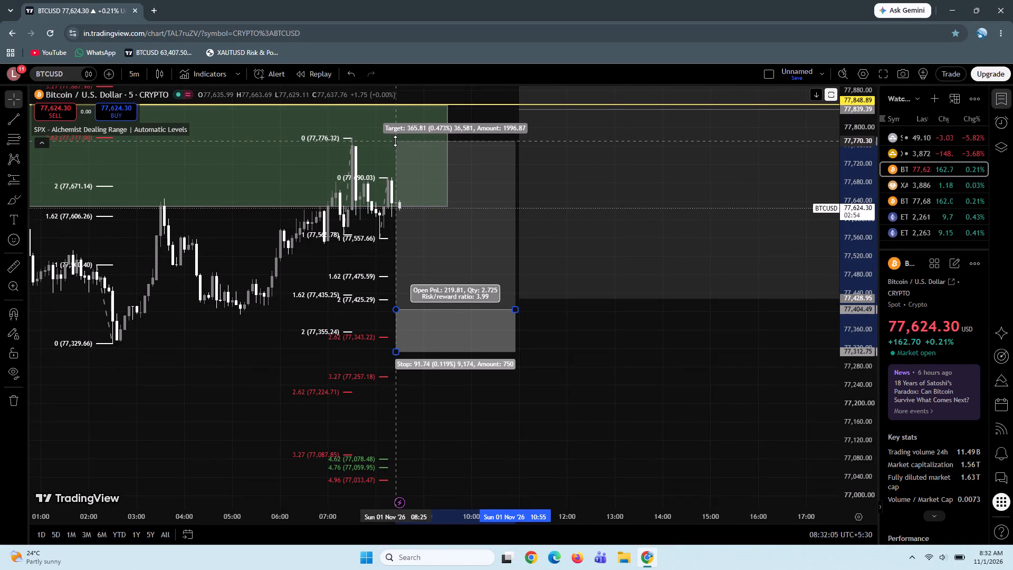
left_click_drag(395, 141, 397, 106)
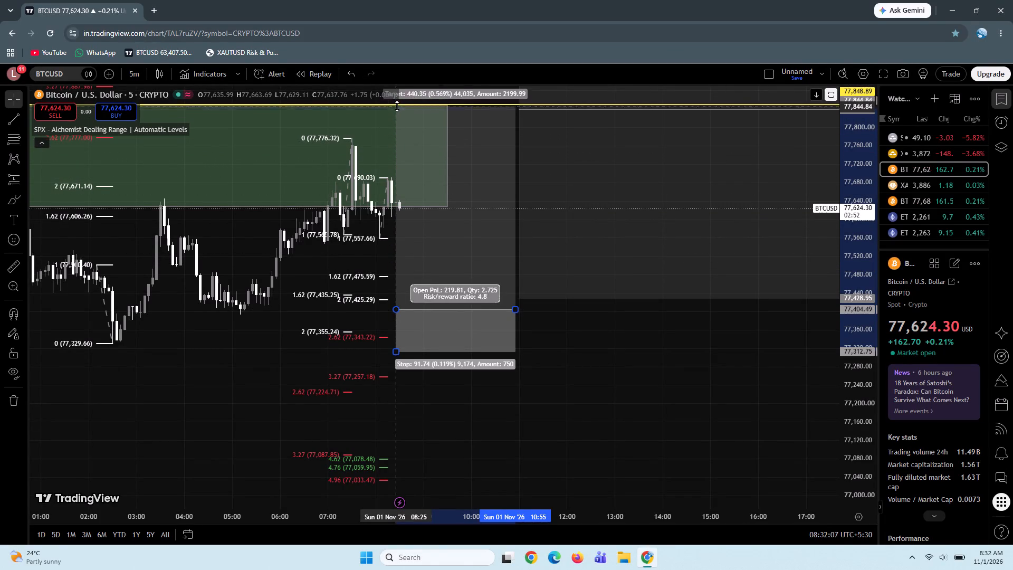
left_click_drag(397, 106, 396, 111)
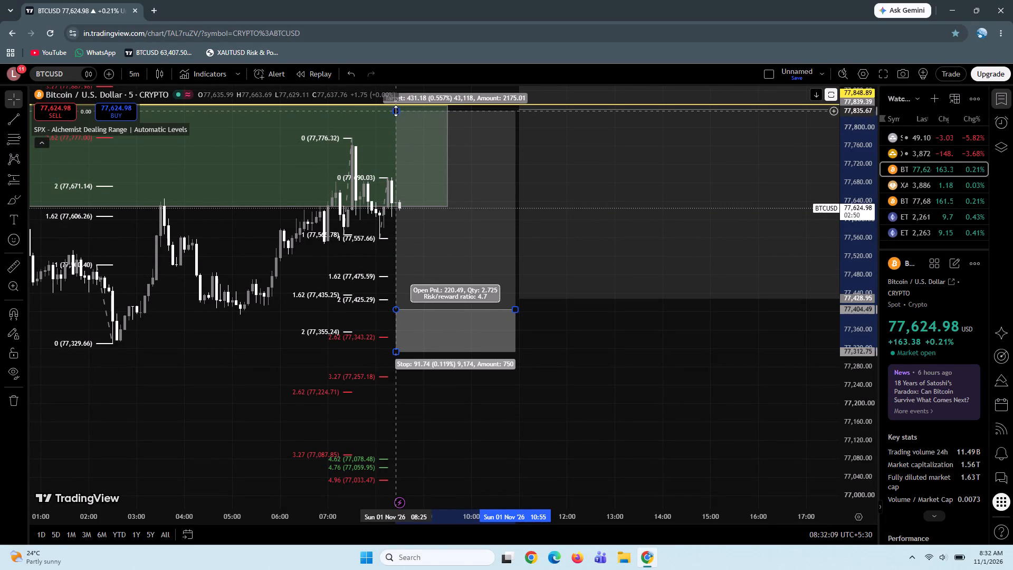
Shift the long position eight bars later so that it spans 09:05 to 11:35, keeping its price levels.
left_click(458, 259)
key("Right")
key("Right")
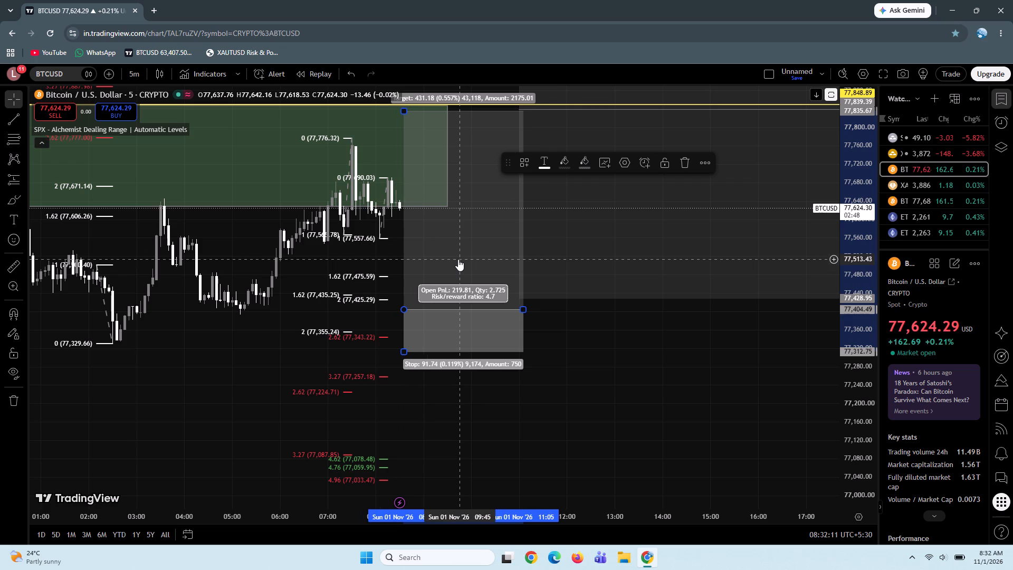
key("Right")
key("Right")
key("Right")
key("Right")
key("Right")
key("Right")
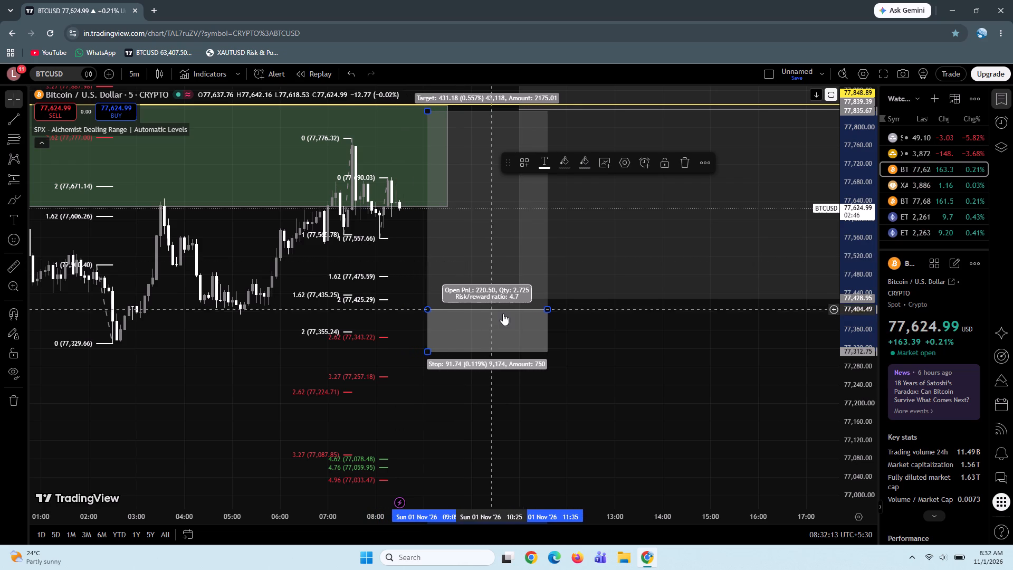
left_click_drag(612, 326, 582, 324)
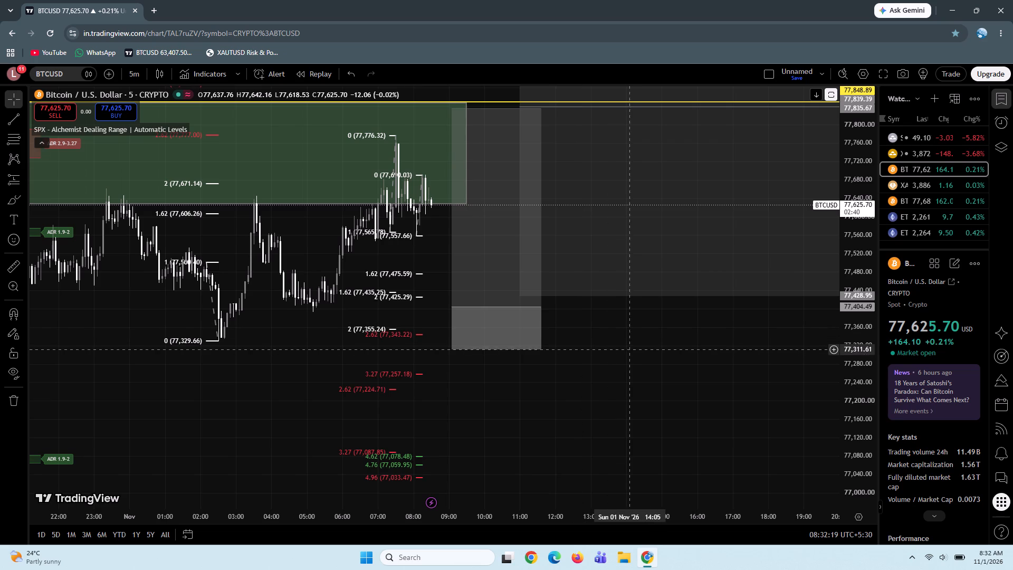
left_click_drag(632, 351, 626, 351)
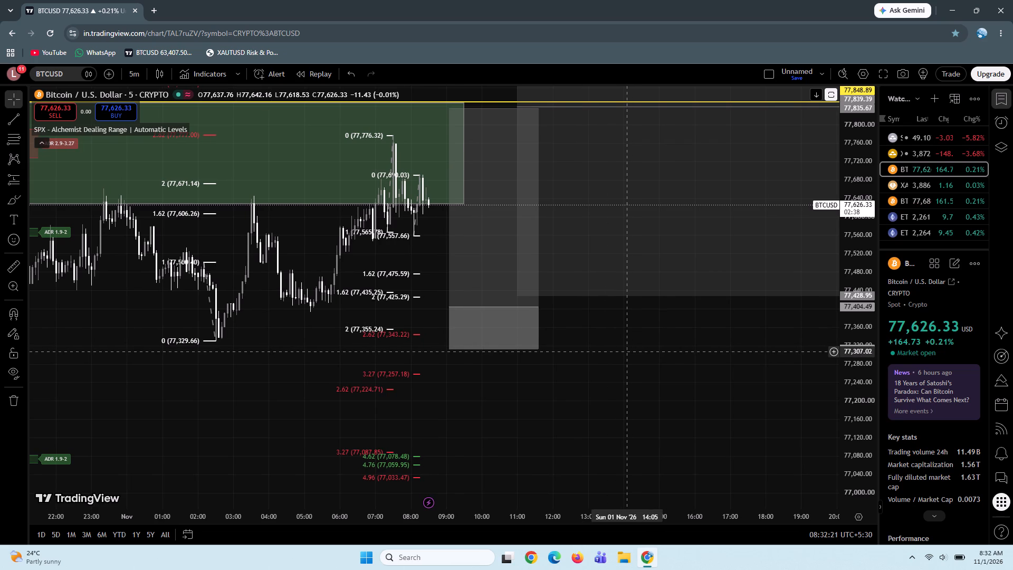
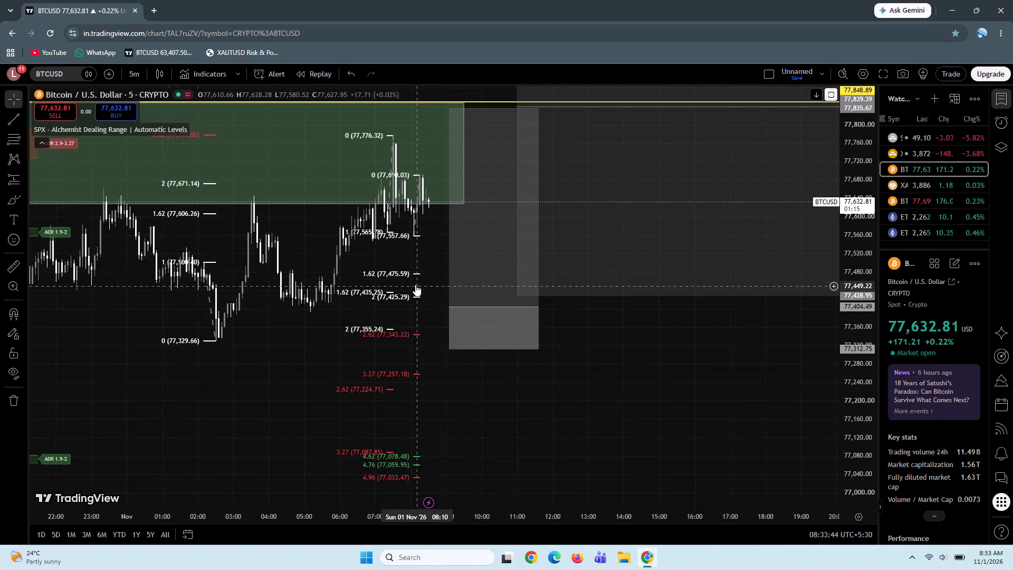
Open the style settings of the latest Fibonacci retracement, the one between 77,557.66 and 77,690.03.
left_click(414, 278)
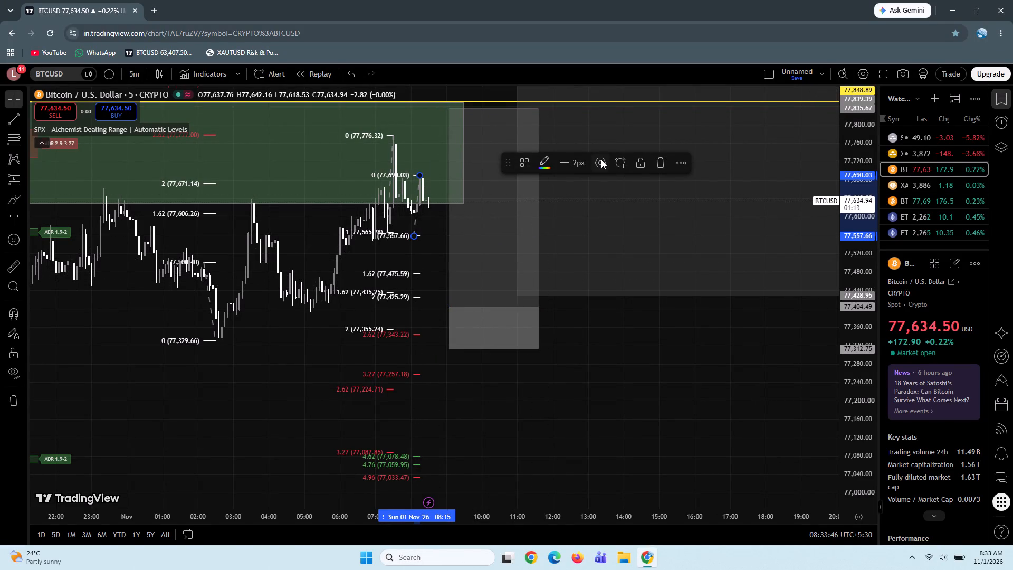
left_click(601, 159)
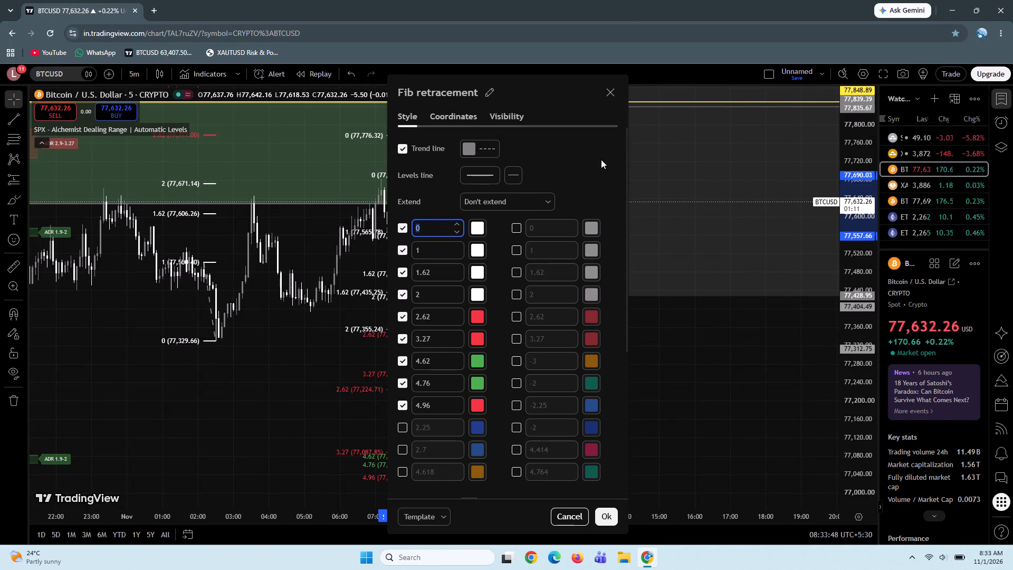
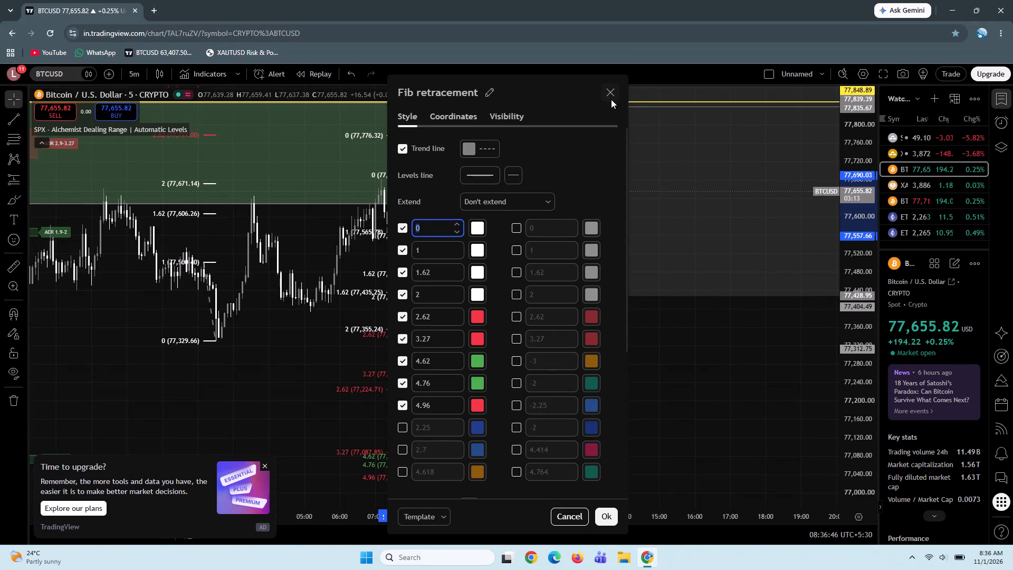
Close the Fibonacci retracement's style settings without editing any levels and look over the BTCUSD chart.
left_click(611, 99)
left_click_drag(618, 389, 609, 432)
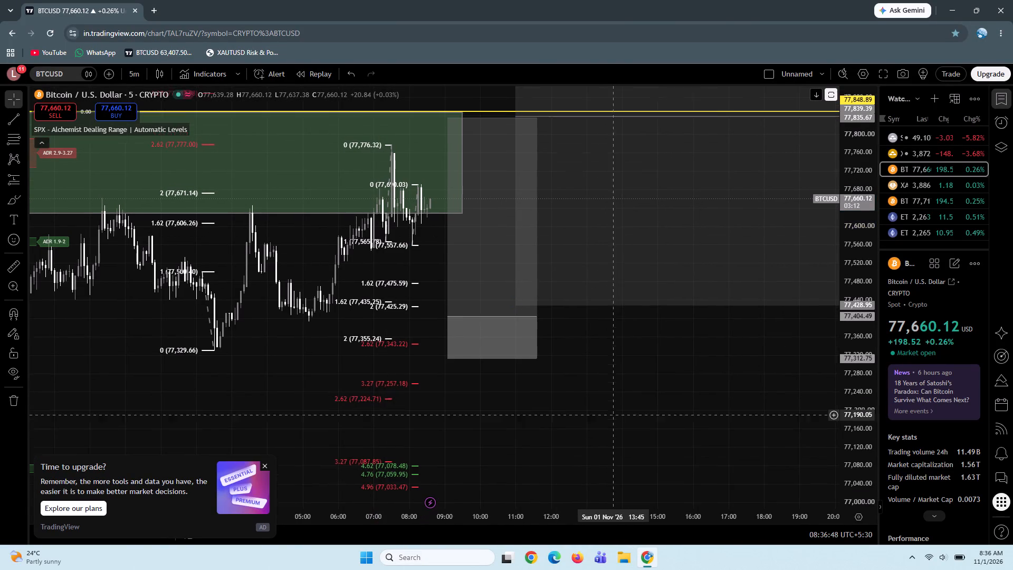
left_click_drag(609, 432, 609, 435)
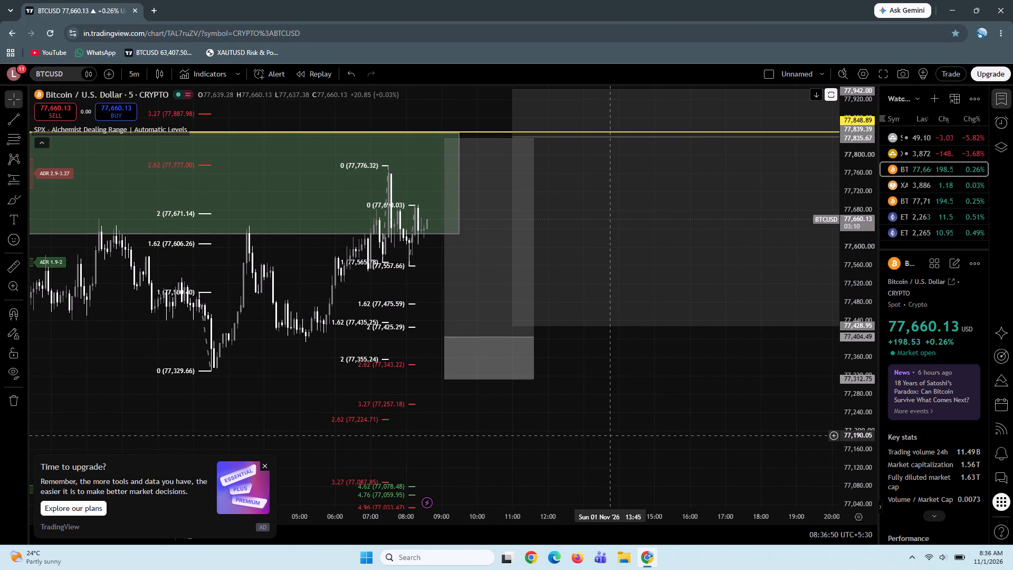
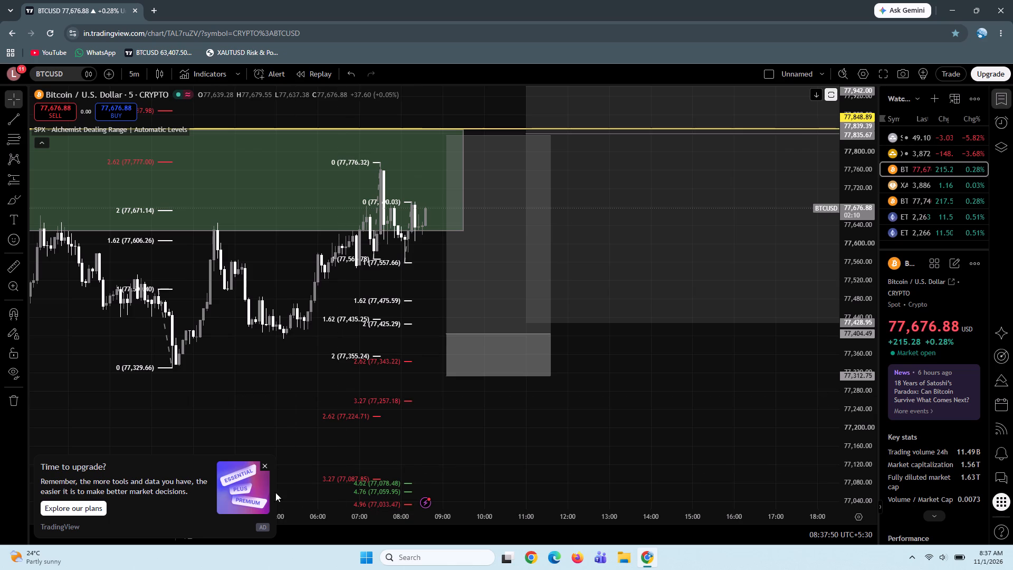
Dismiss the plan upgrade promotion and its ad-free offer.
left_click(265, 466)
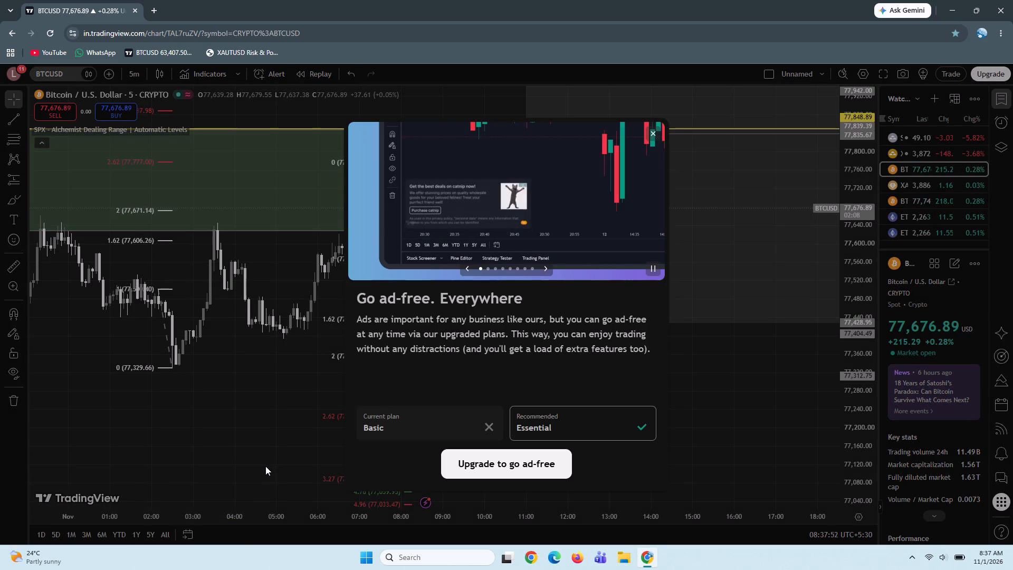
left_click(655, 131)
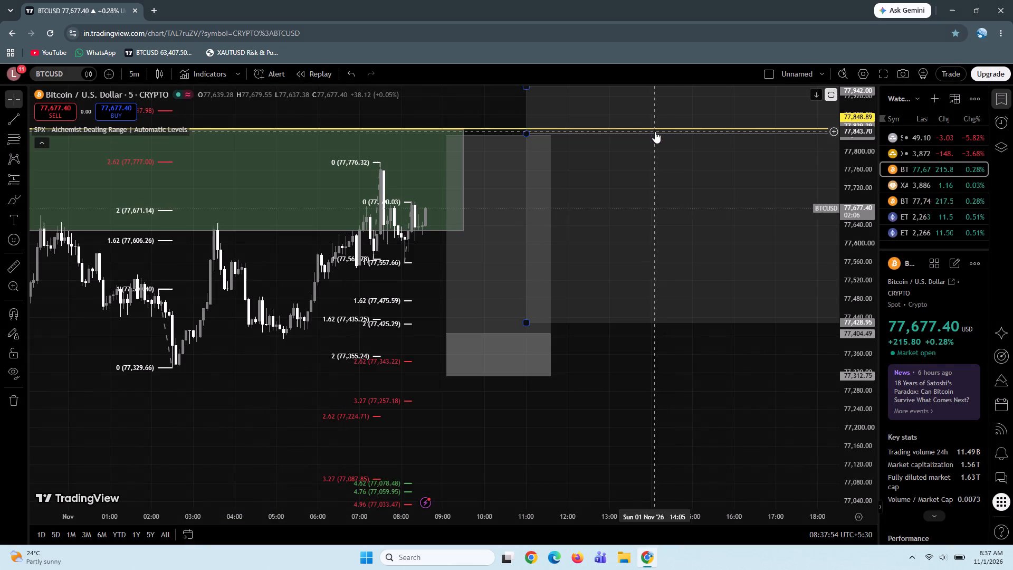
Draw a Fibonacci retracement on the late 31 Oct upswing, from the low at 77,450.23 to the high at 77,661.57.
left_click_drag(222, 360, 399, 387)
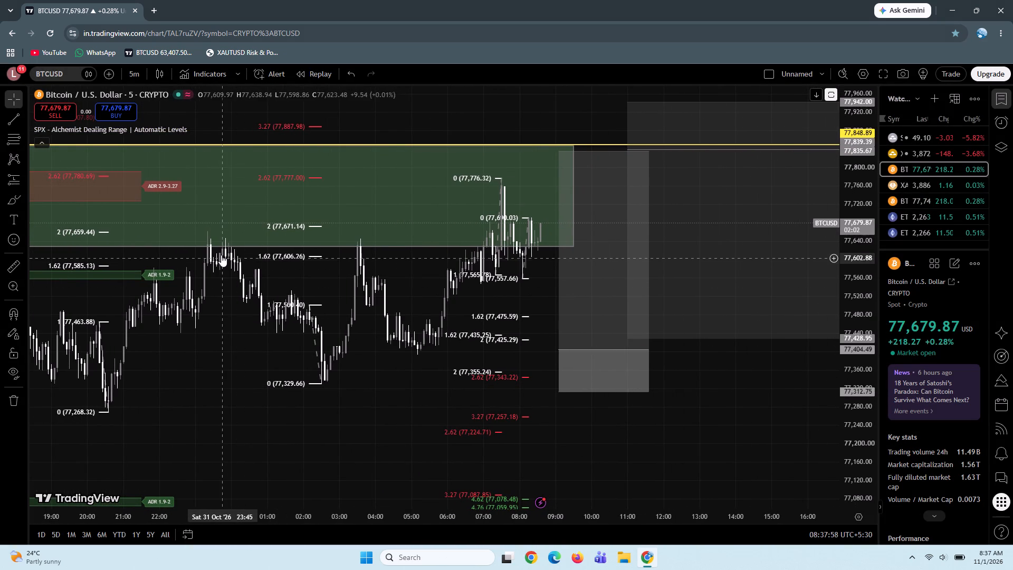
left_click(13, 139)
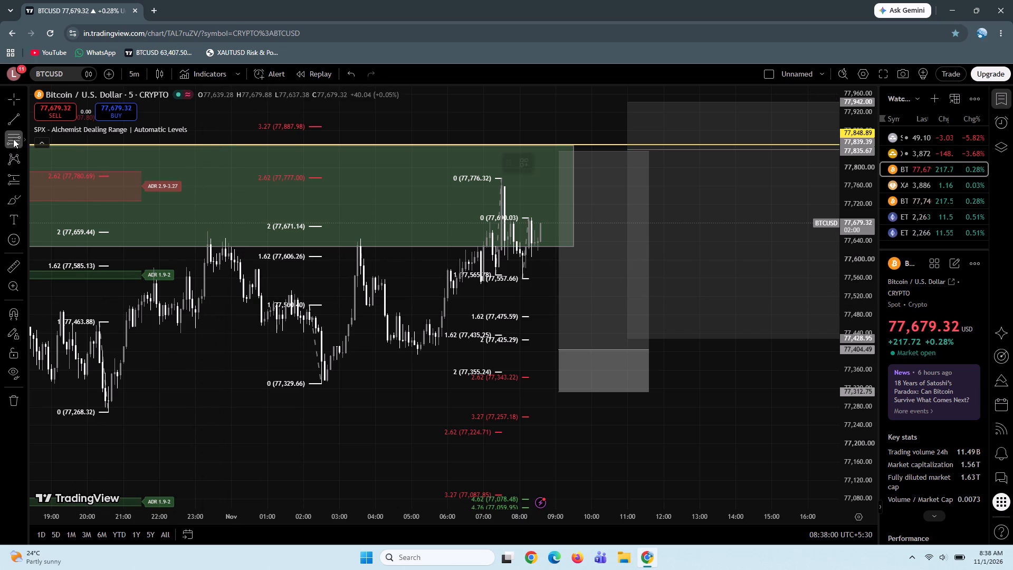
left_click(195, 330, "ctrl")
left_click(207, 230, "ctrl")
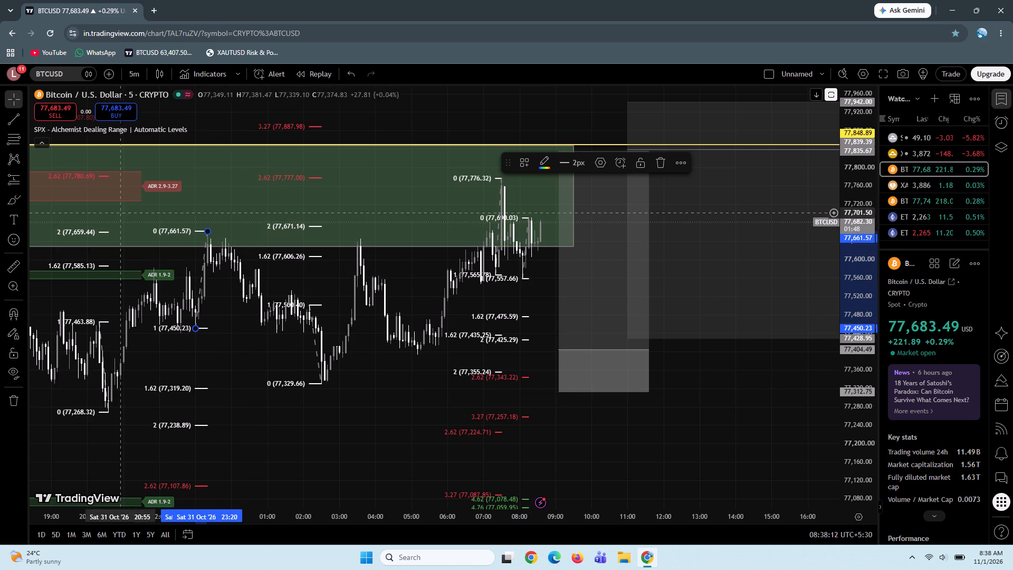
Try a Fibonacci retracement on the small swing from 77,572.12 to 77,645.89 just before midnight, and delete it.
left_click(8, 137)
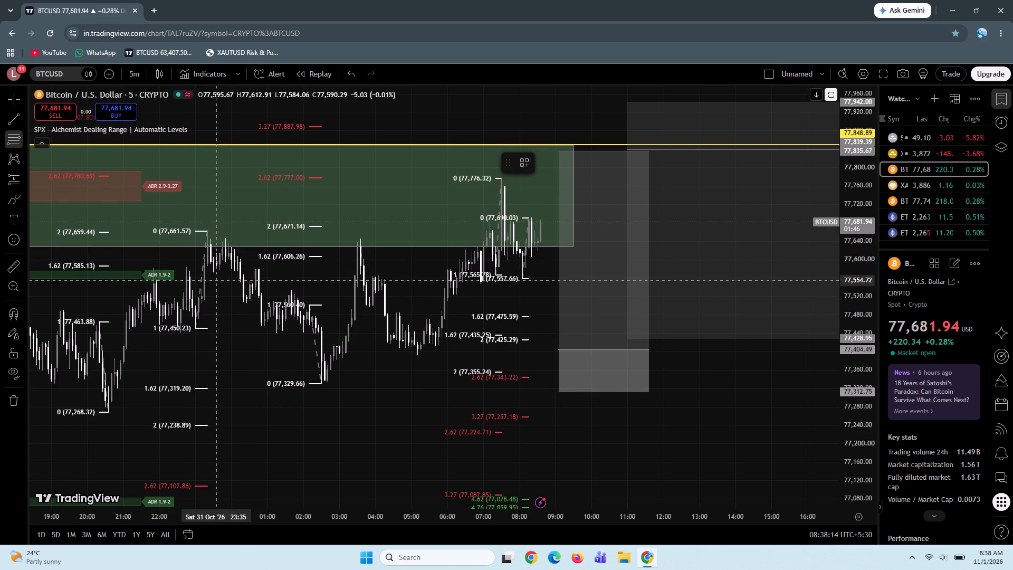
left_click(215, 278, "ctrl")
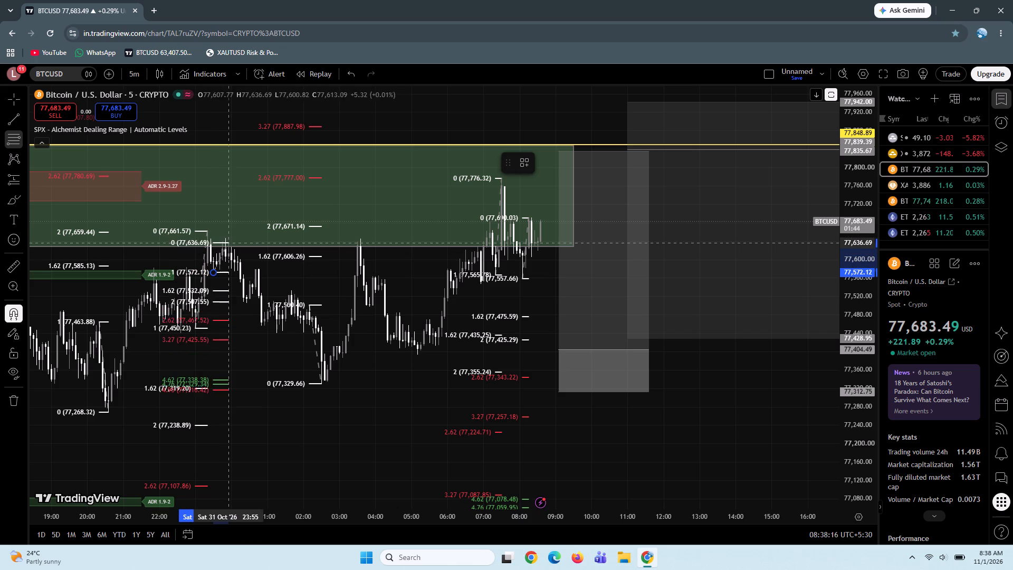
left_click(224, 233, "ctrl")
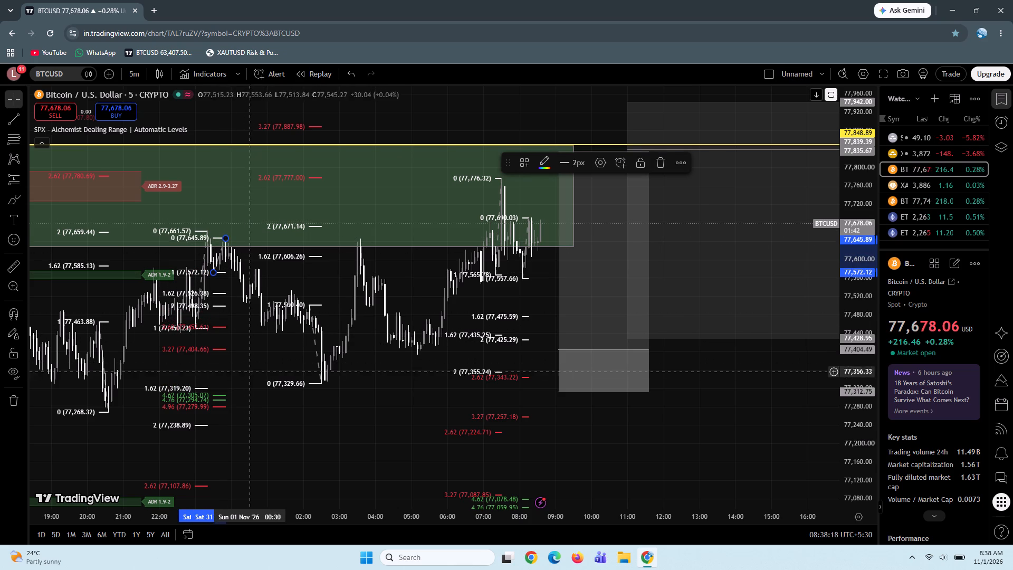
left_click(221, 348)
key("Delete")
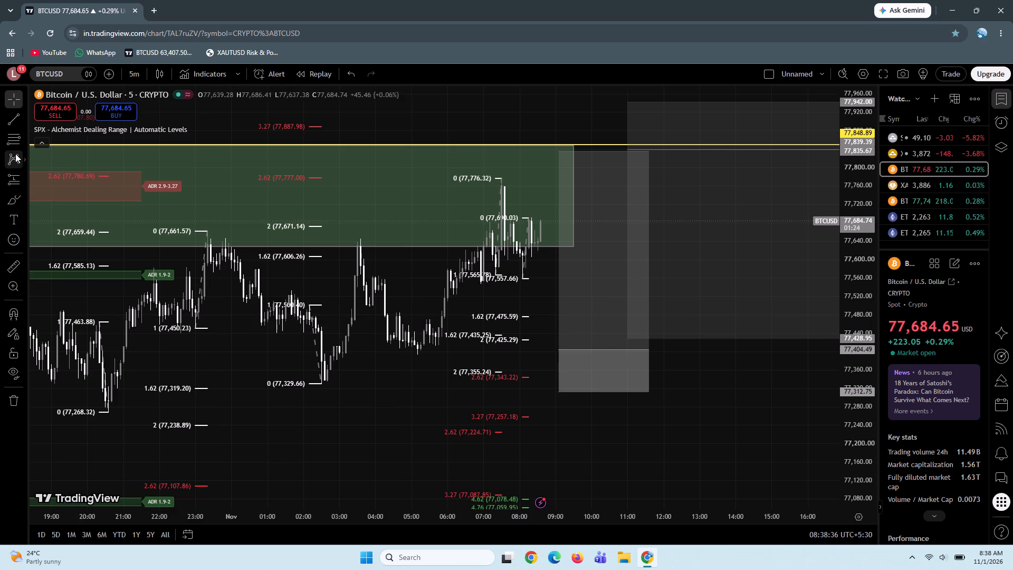
Draw a Fibonacci retracement on the down-move around 04:40 on 1 Nov, from 77,484.80 to the low at 77,407.30.
left_click(14, 135)
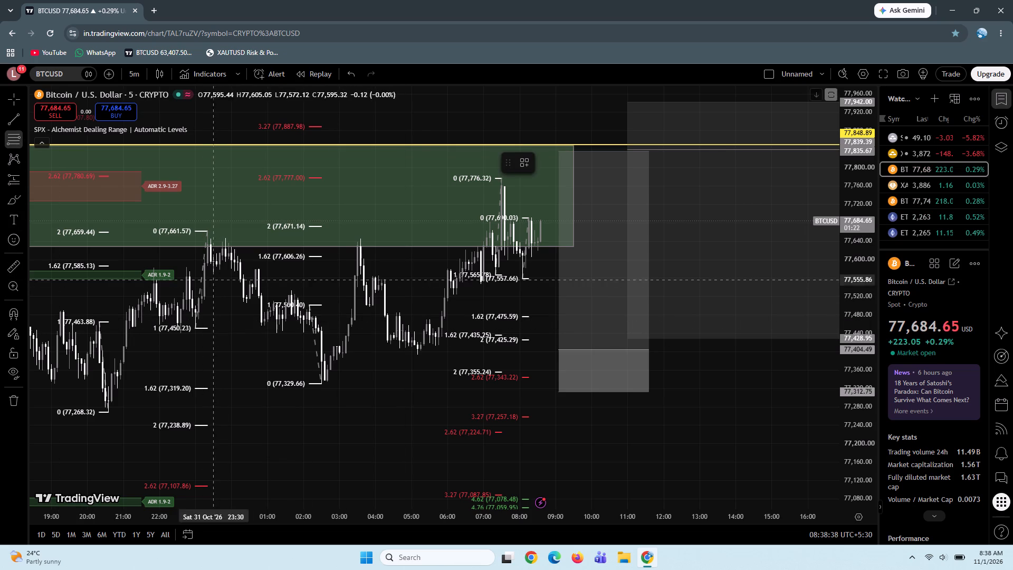
left_click(396, 310, "ctrl")
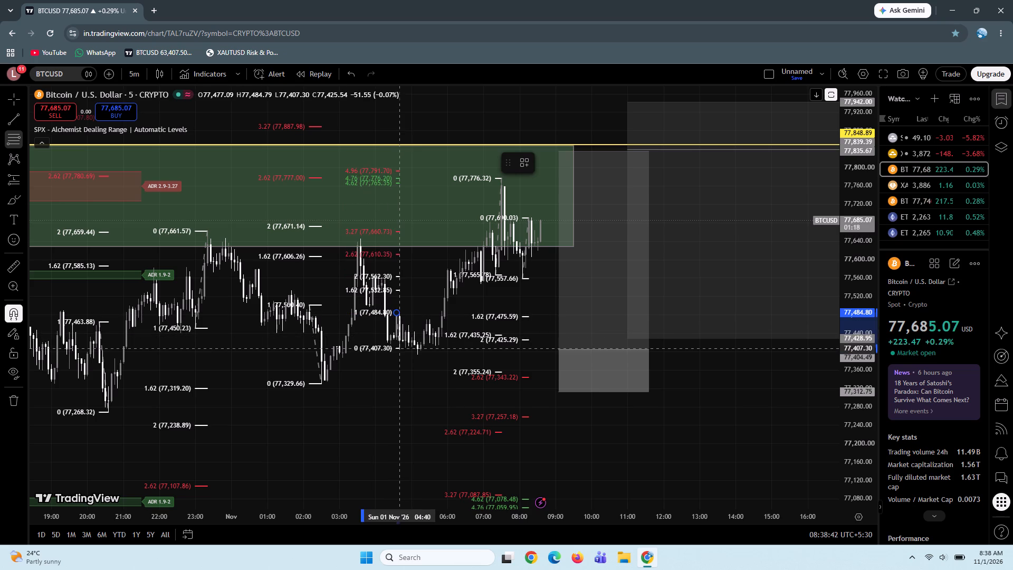
left_click(399, 353, "ctrl")
left_click(421, 288)
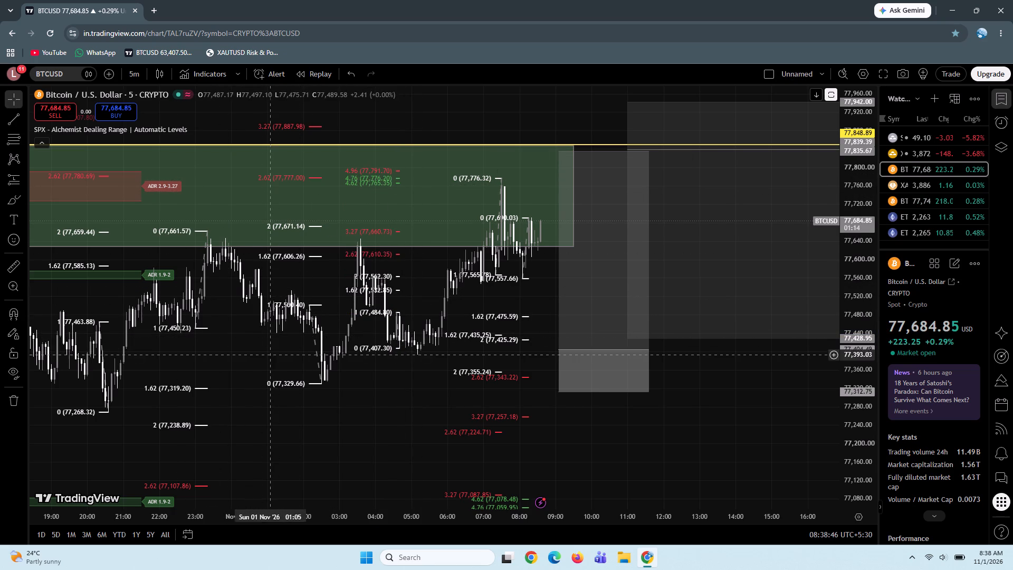
Draw a rising trend line from the 31 Oct 20:35 low at 77,268.32 to about 77,507.70 at 17:25 on 1 Nov.
left_click_drag(272, 356, 298, 240)
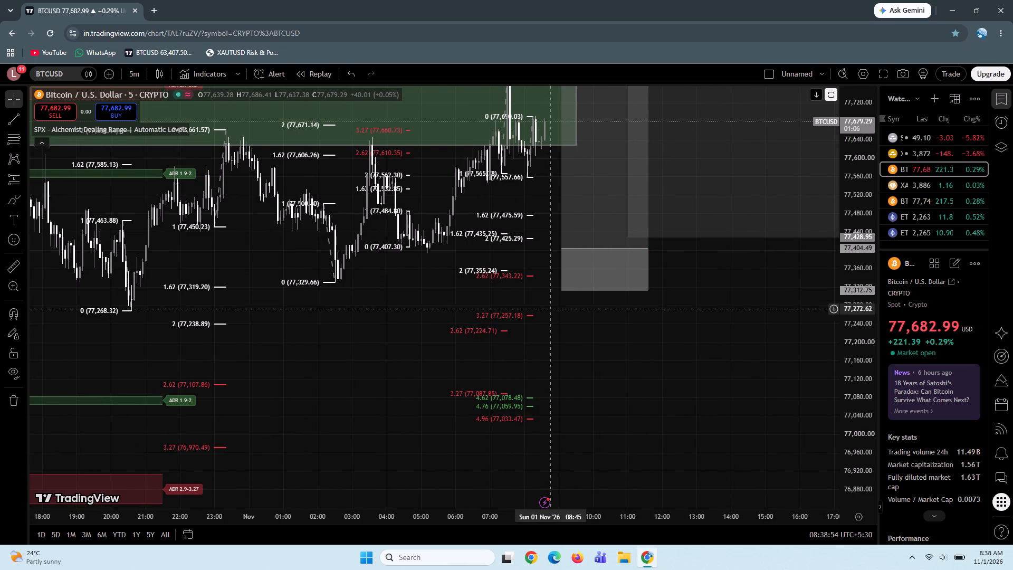
left_click_drag(529, 261, 521, 265)
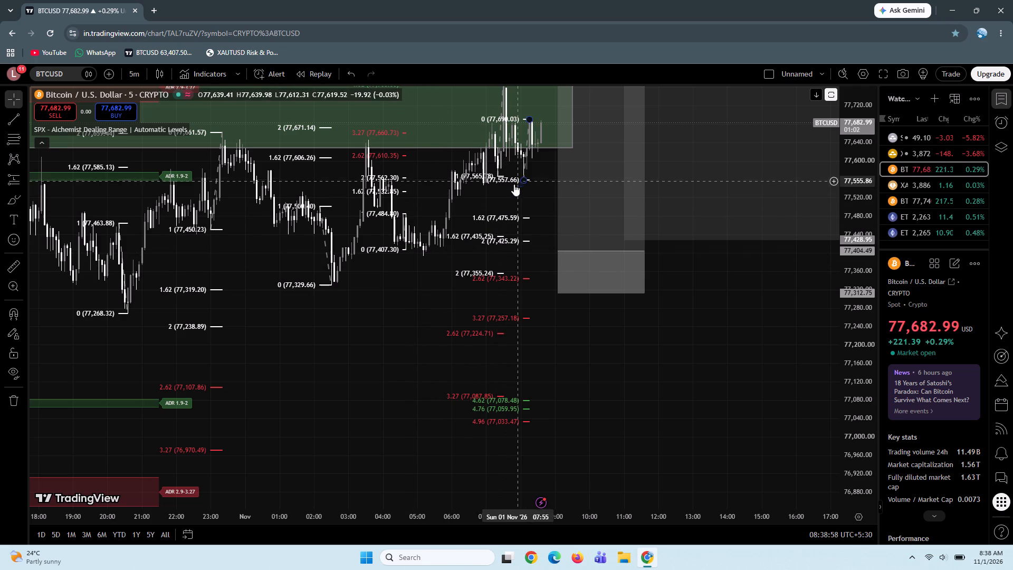
left_click_drag(493, 201, 389, 221)
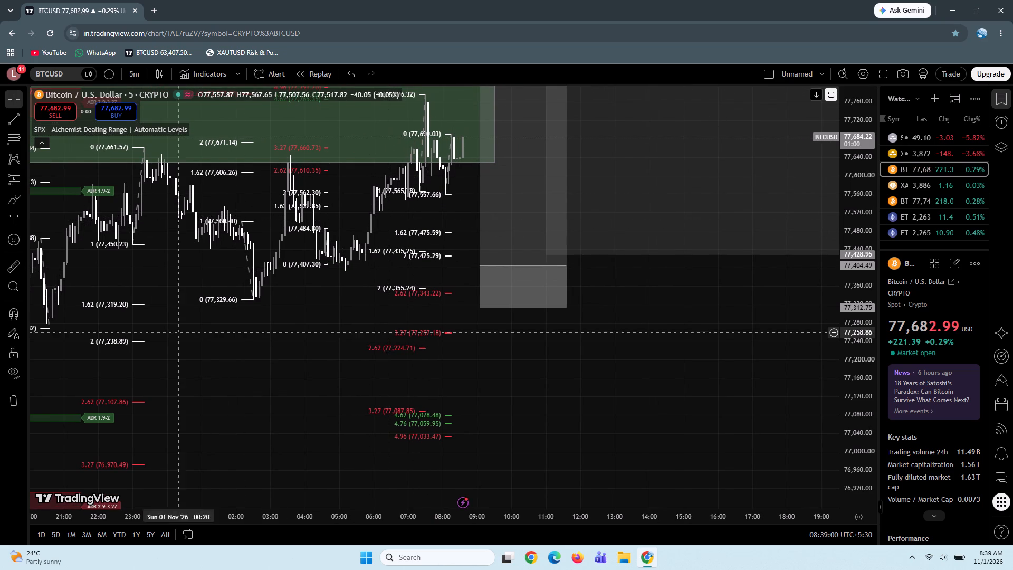
left_click(13, 121)
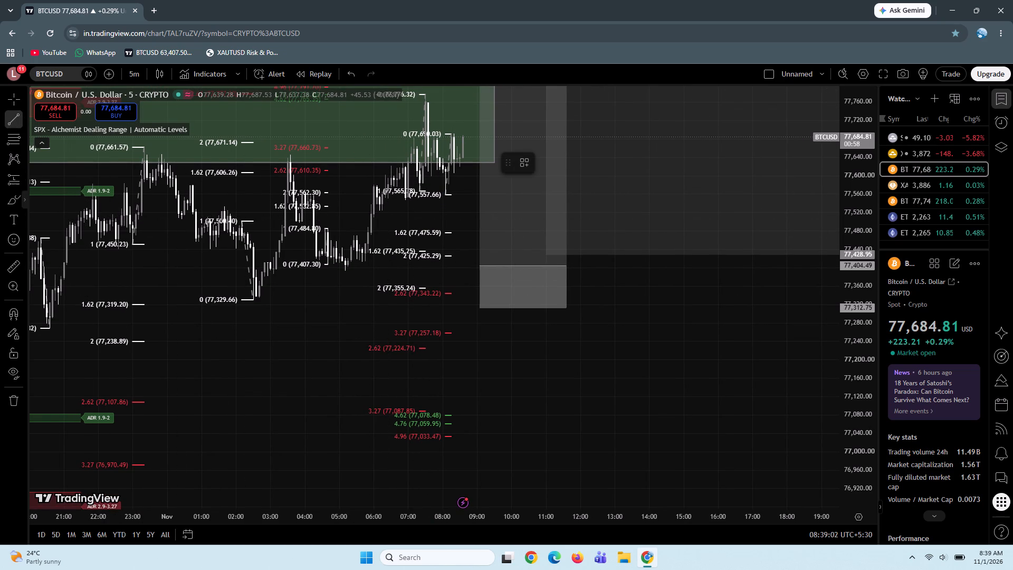
left_click(48, 332, "ctrl")
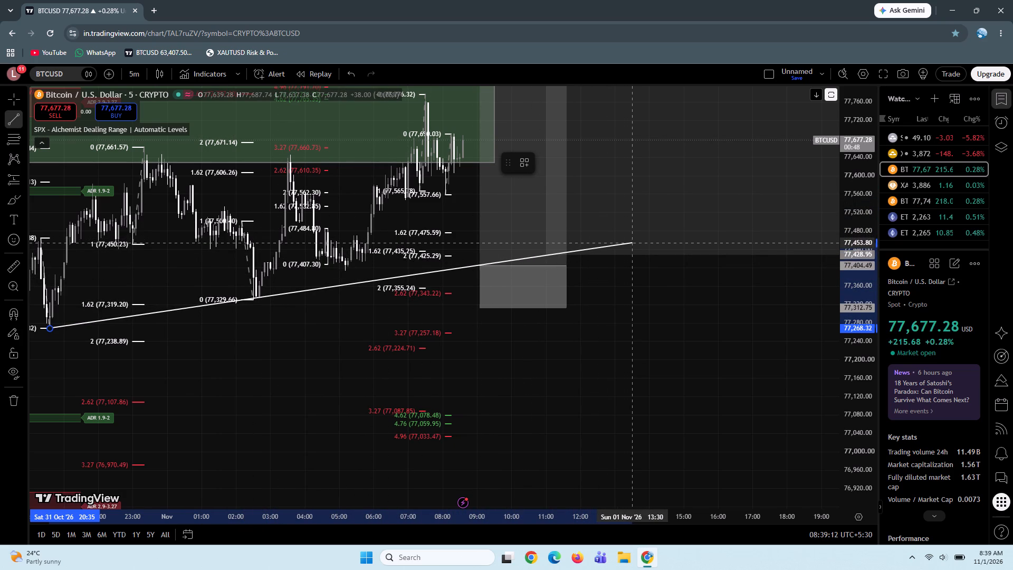
left_click(767, 218)
Re-anchor the trend line from the 31 Oct low near 09:20, at about 77,025, to about 77,651 at 19:15 on 1 Nov.
left_click_drag(680, 387, 809, 350)
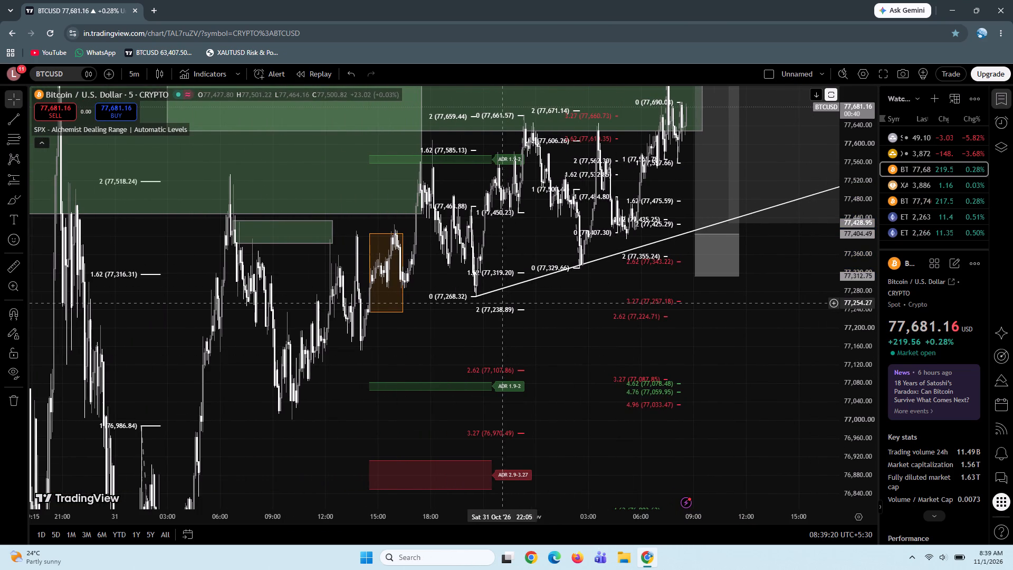
left_click_drag(474, 297, 289, 417)
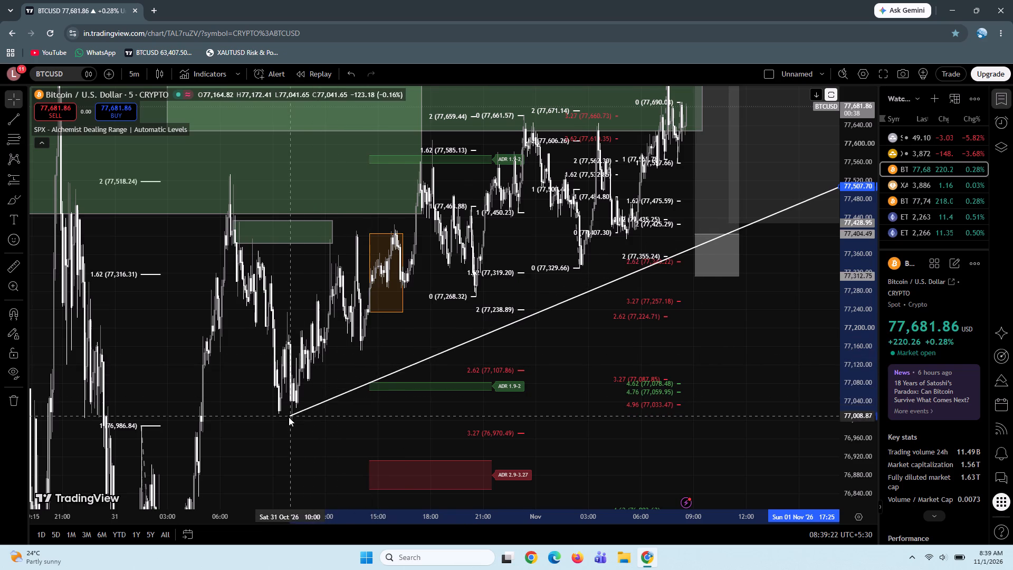
left_click_drag(289, 417, 278, 415)
left_click_drag(618, 355, 432, 373)
left_click_drag(708, 188, 648, 100)
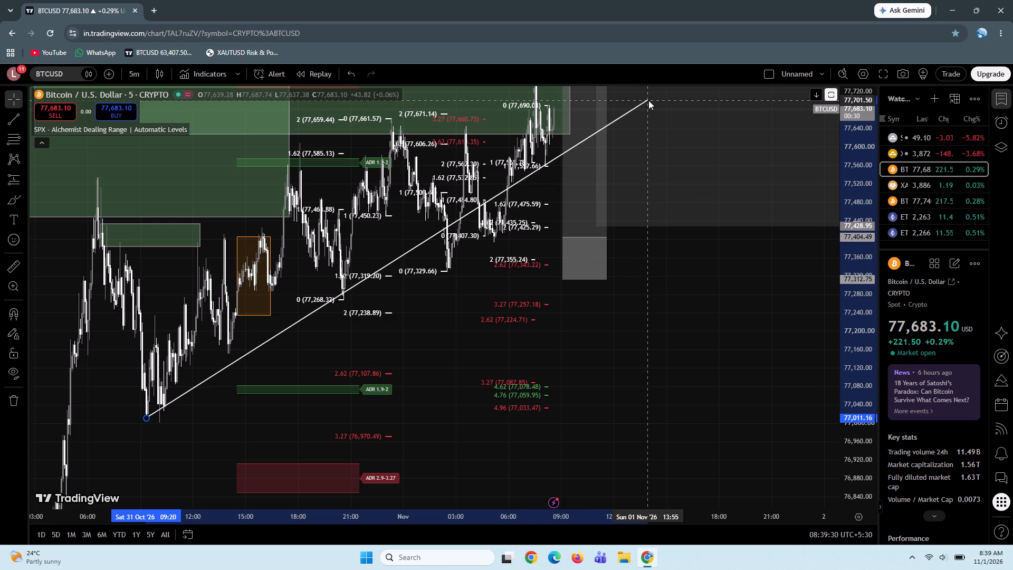
left_click_drag(648, 100, 740, 123)
left_click_drag(689, 371, 732, 320)
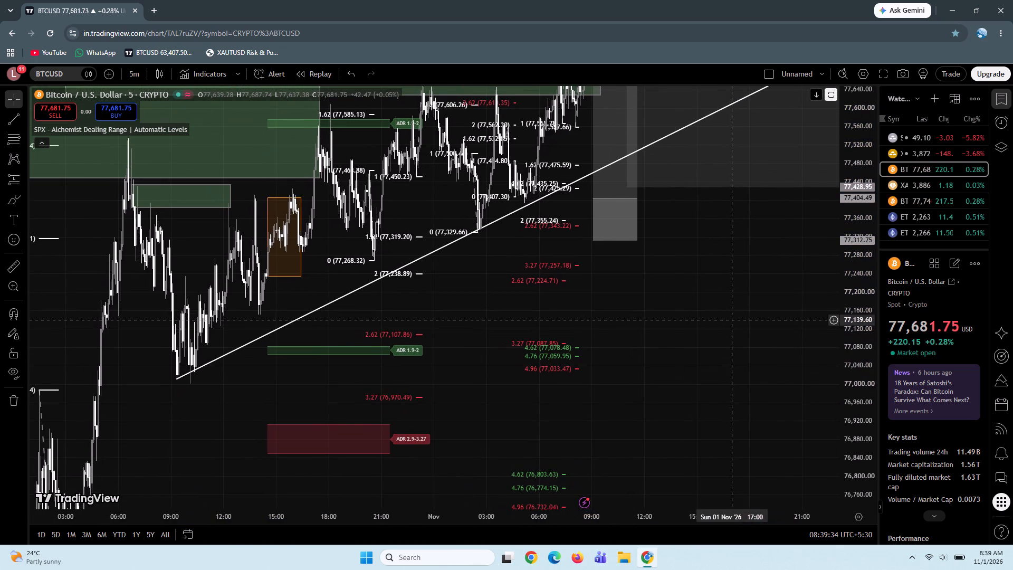
left_click_drag(683, 324, 717, 208)
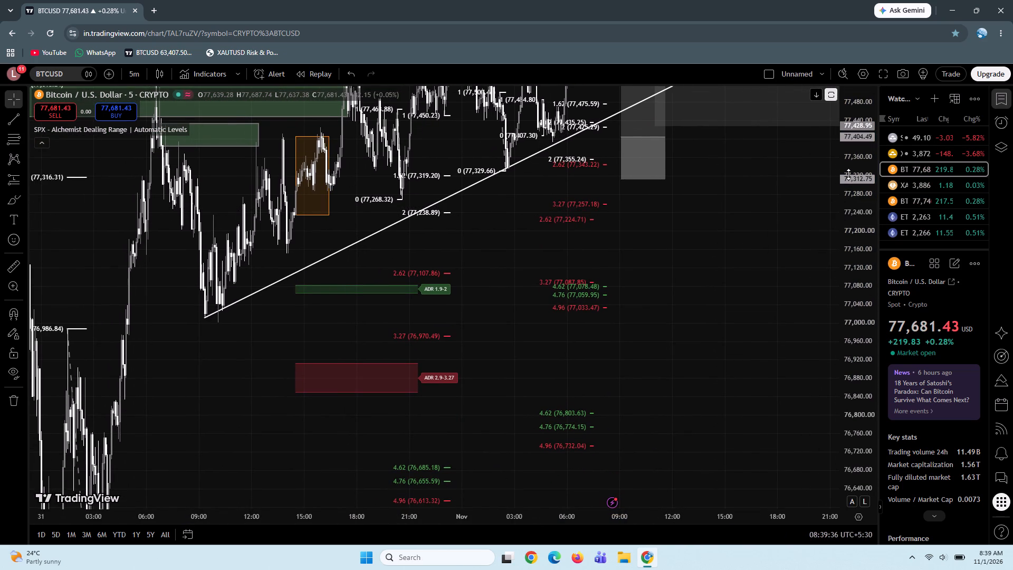
left_click_drag(852, 165, 838, 410)
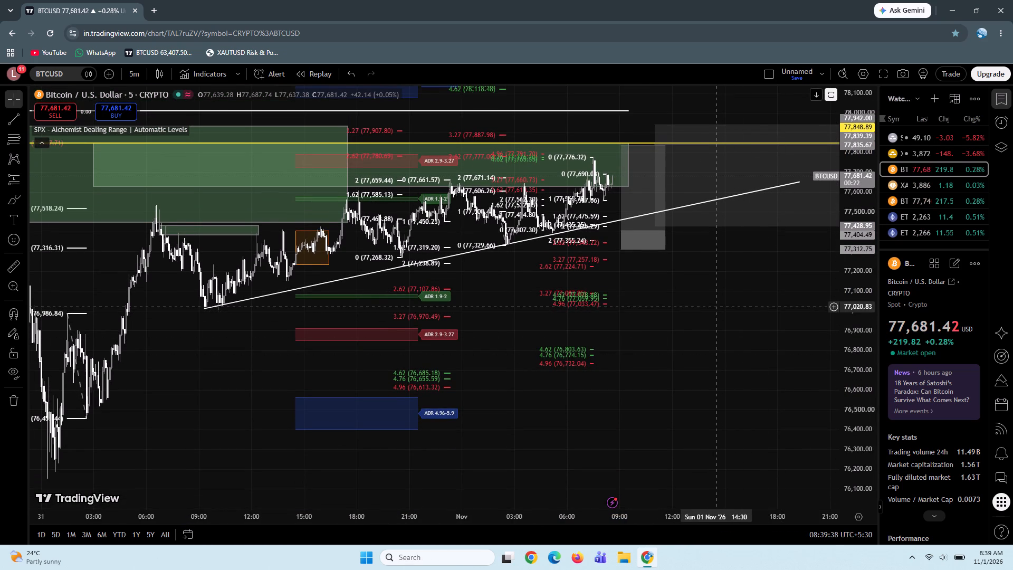
left_click_drag(716, 307, 730, 330)
left_click_drag(216, 354, 267, 317)
left_click_drag(260, 297, 260, 296)
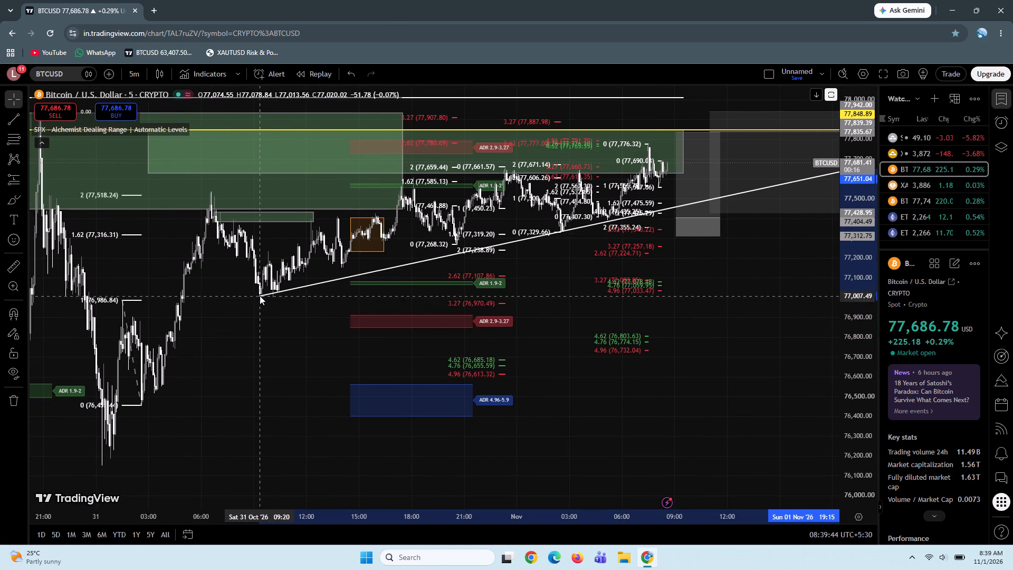
left_click_drag(260, 296, 262, 292)
Delete the small green rectangle spanning about 06:45 to 12:30 on 31 Oct.
left_click_drag(264, 317, 312, 331)
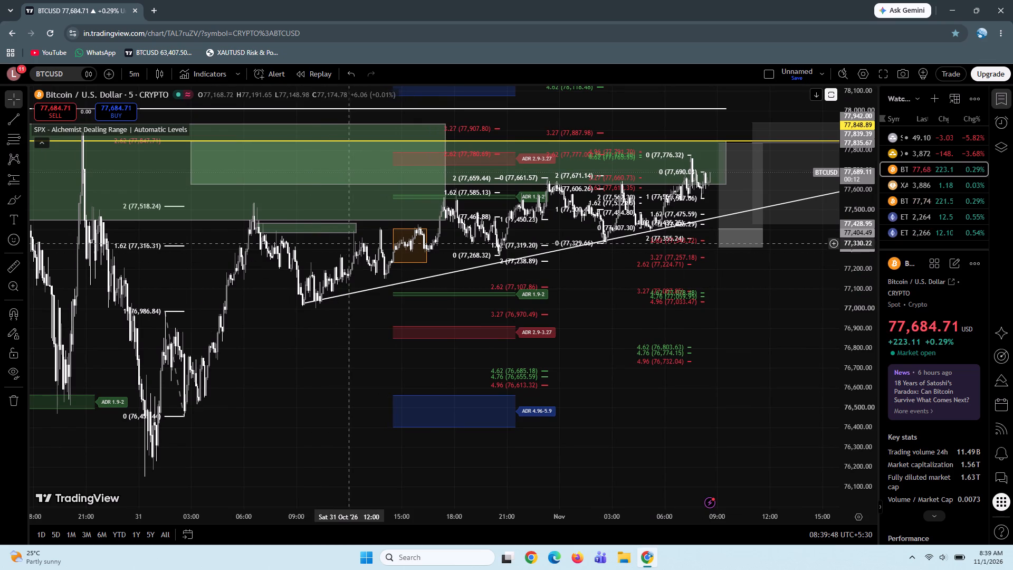
left_click(357, 229)
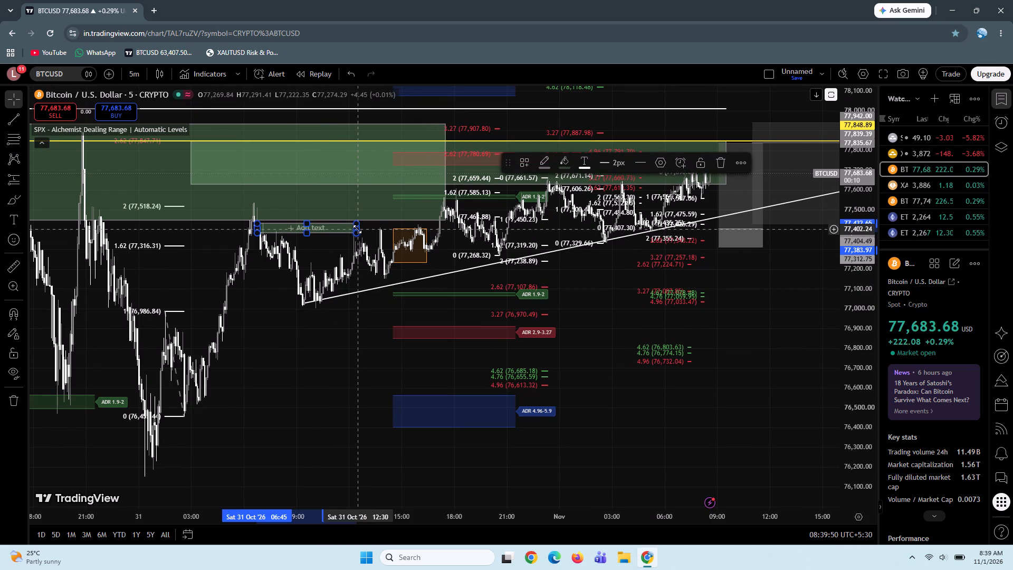
key("Delete")
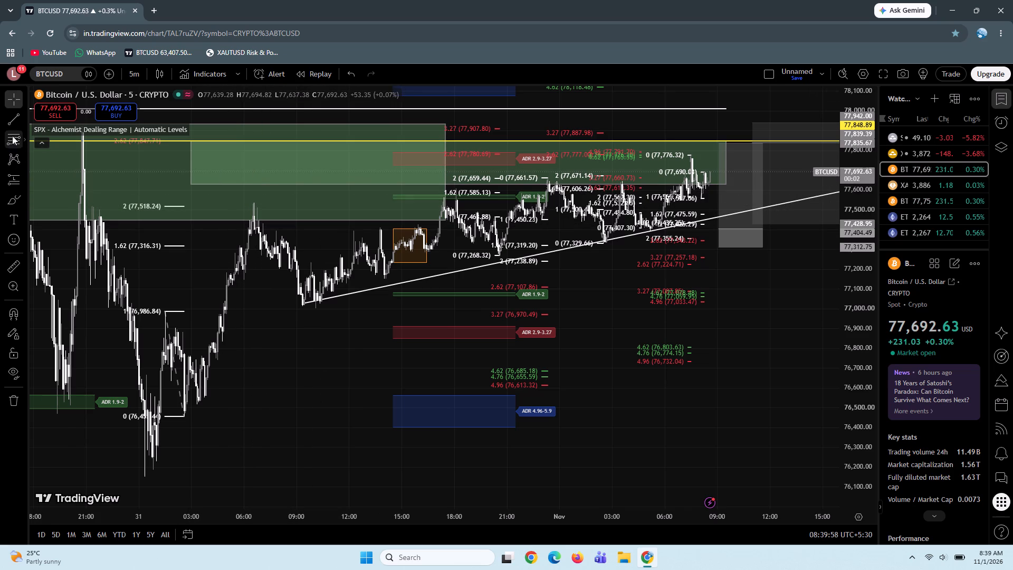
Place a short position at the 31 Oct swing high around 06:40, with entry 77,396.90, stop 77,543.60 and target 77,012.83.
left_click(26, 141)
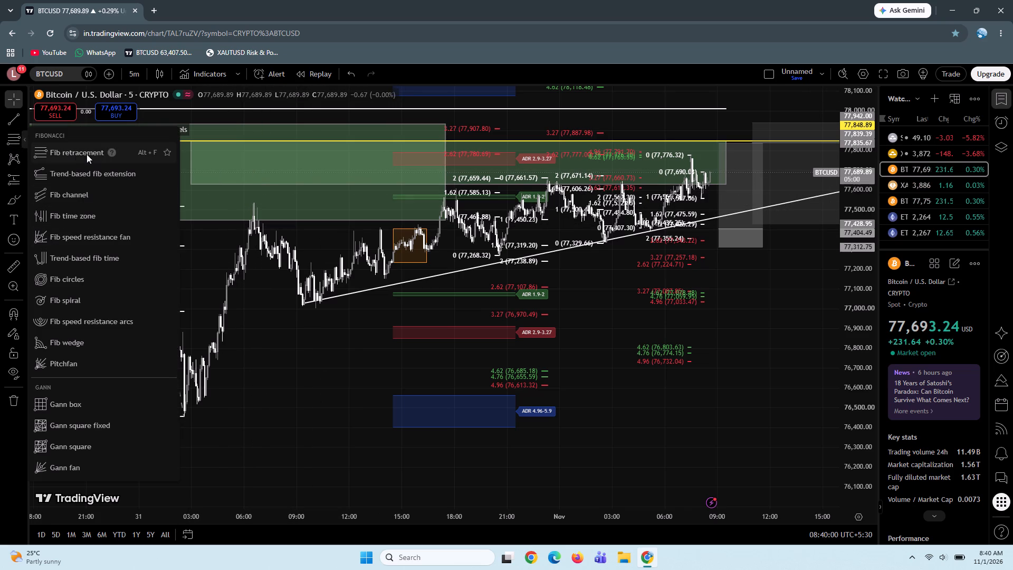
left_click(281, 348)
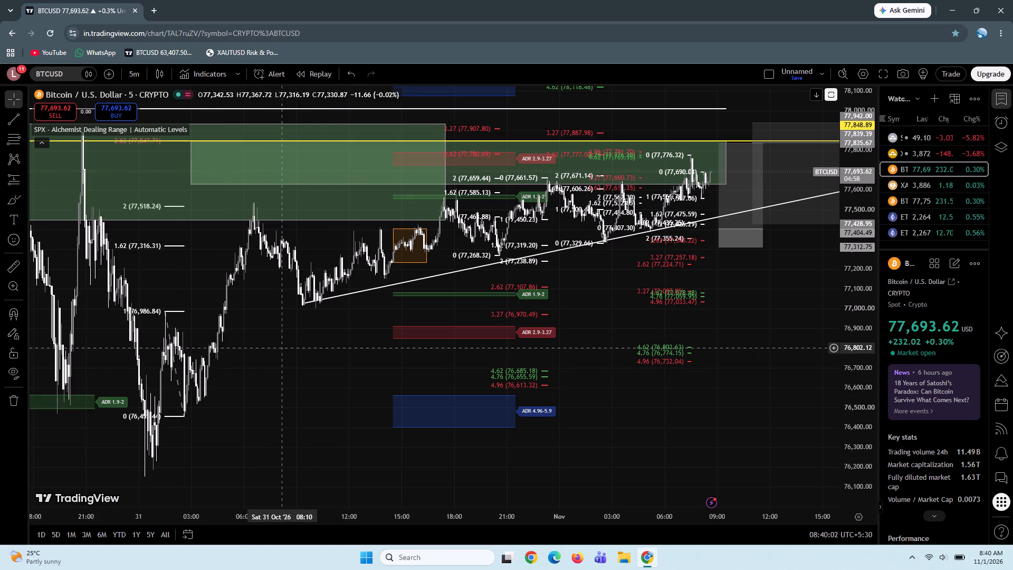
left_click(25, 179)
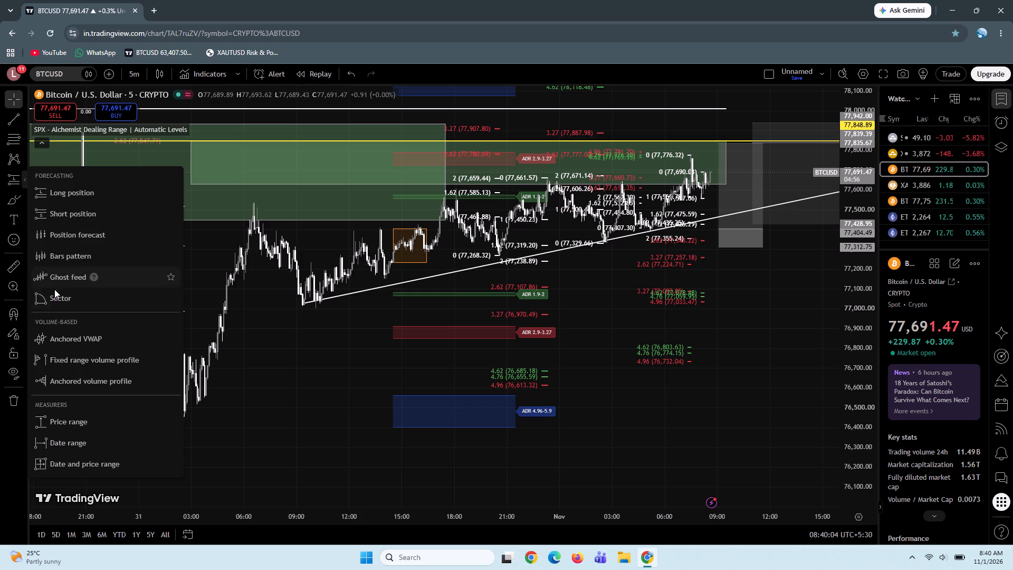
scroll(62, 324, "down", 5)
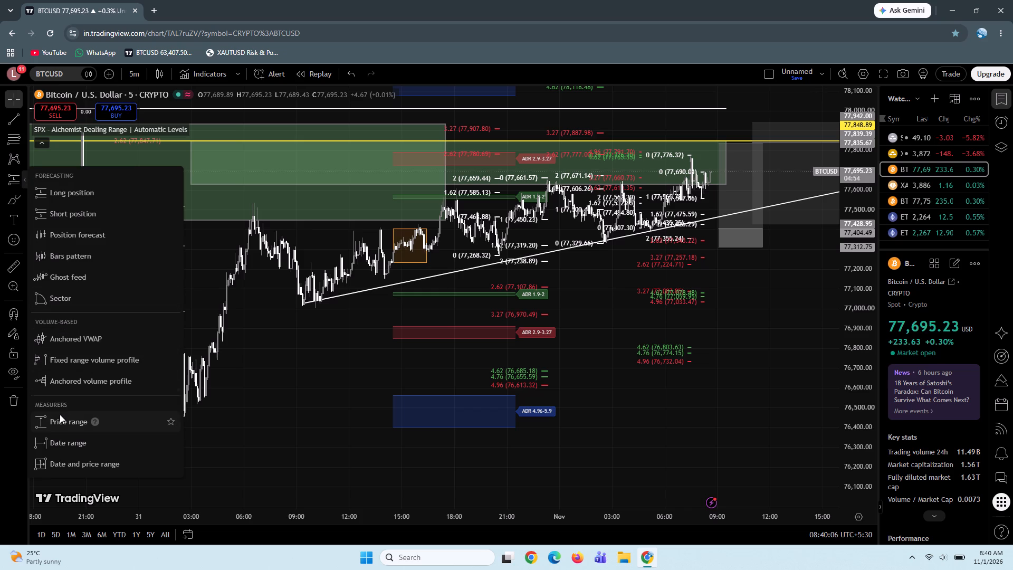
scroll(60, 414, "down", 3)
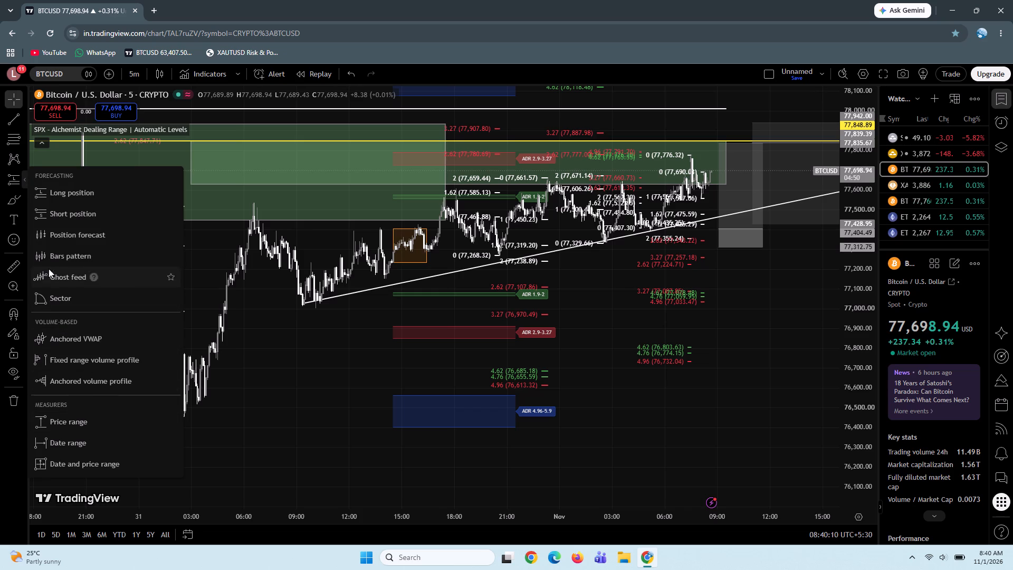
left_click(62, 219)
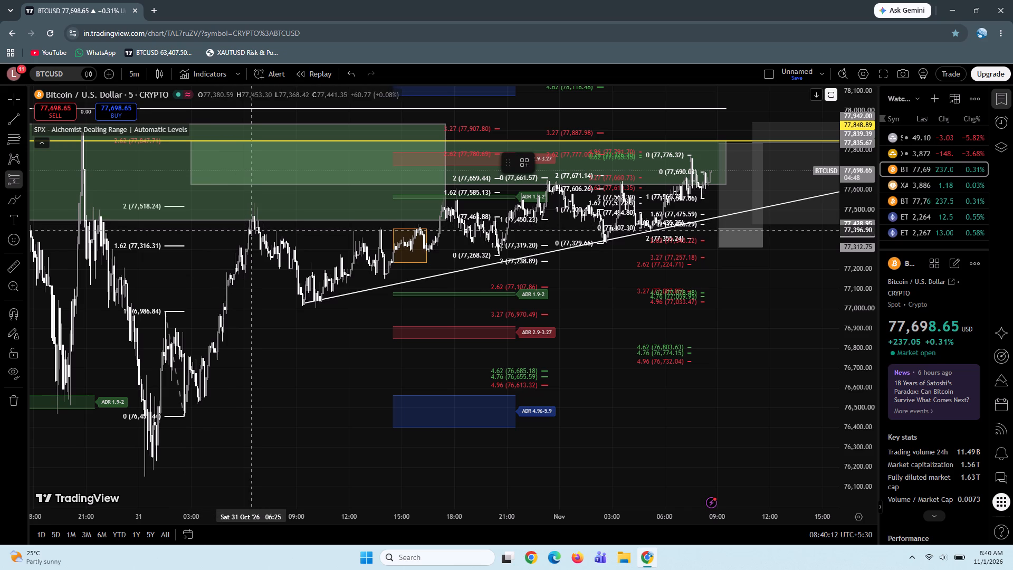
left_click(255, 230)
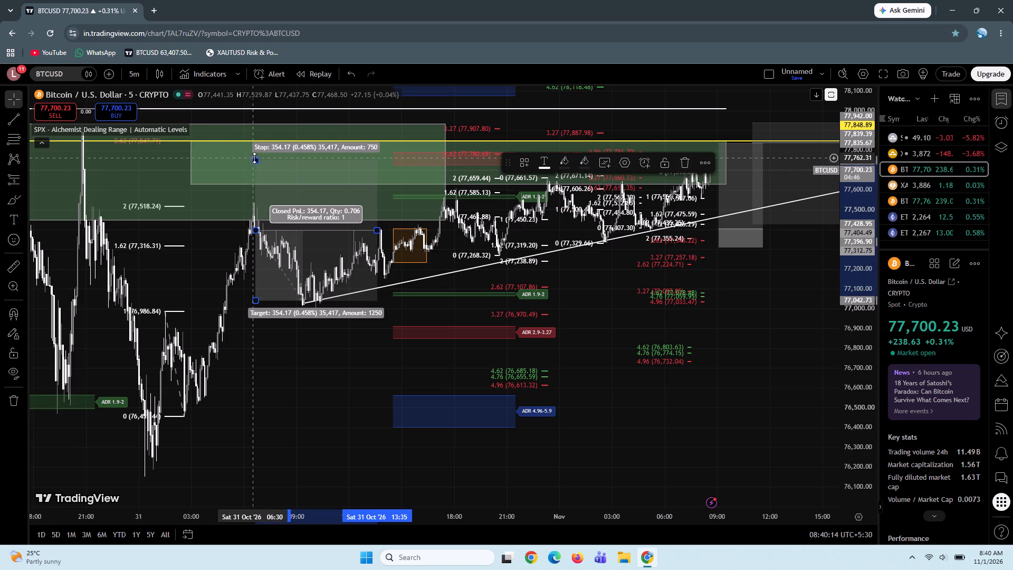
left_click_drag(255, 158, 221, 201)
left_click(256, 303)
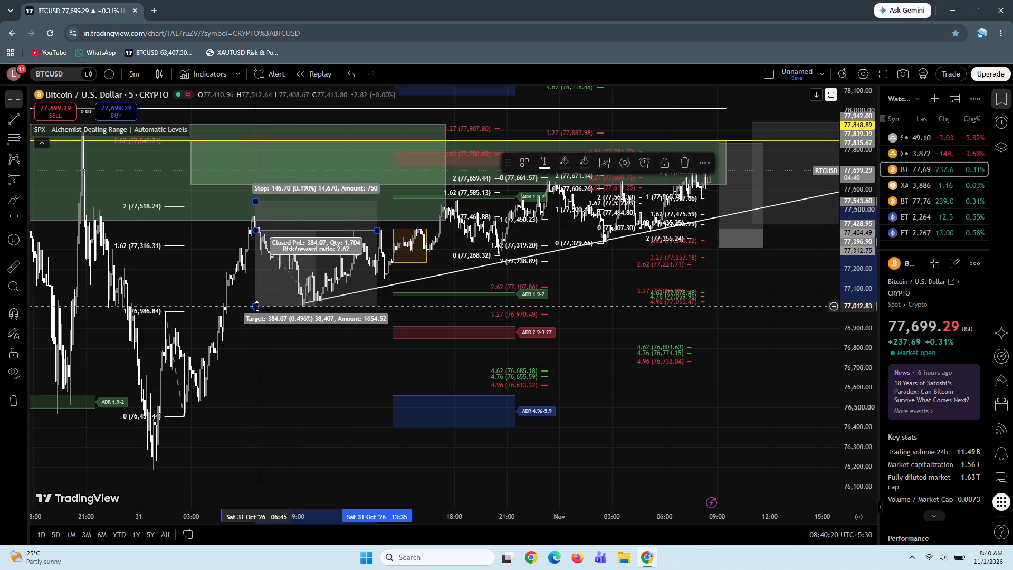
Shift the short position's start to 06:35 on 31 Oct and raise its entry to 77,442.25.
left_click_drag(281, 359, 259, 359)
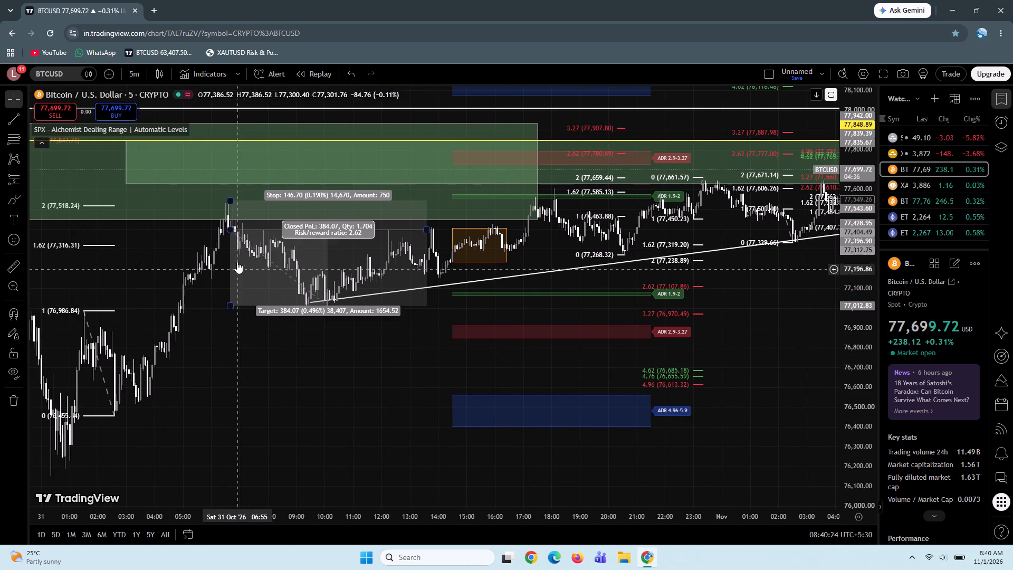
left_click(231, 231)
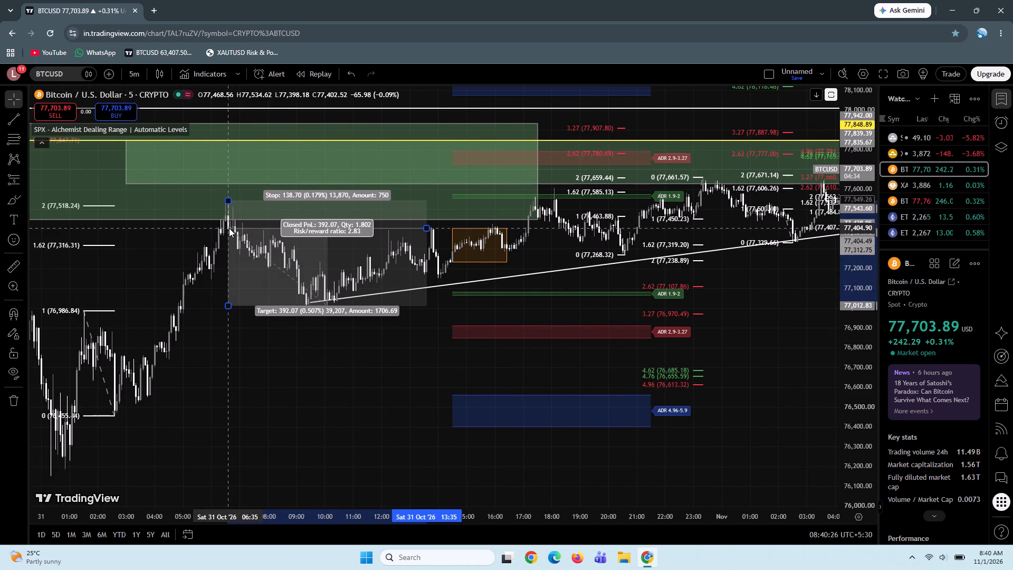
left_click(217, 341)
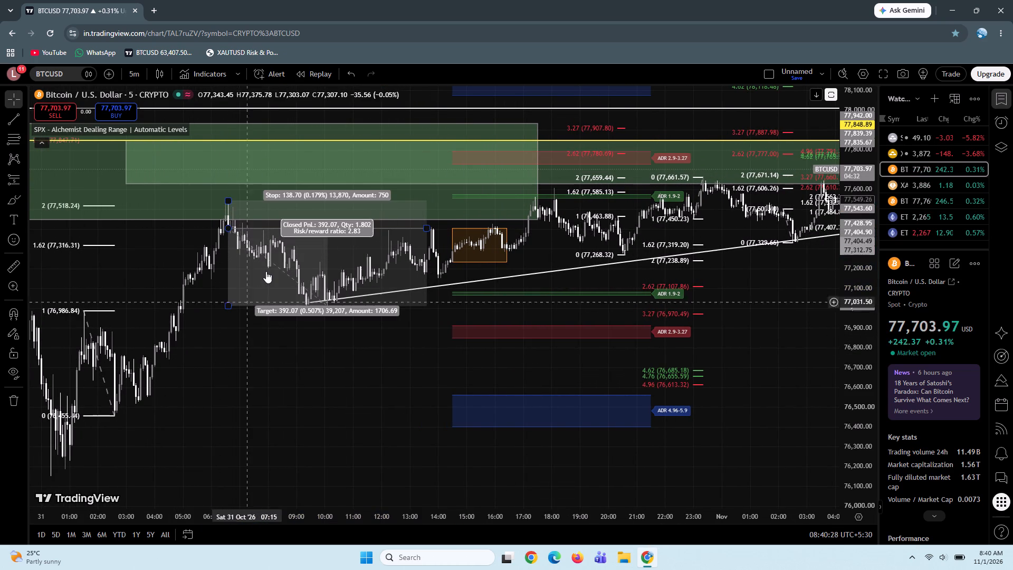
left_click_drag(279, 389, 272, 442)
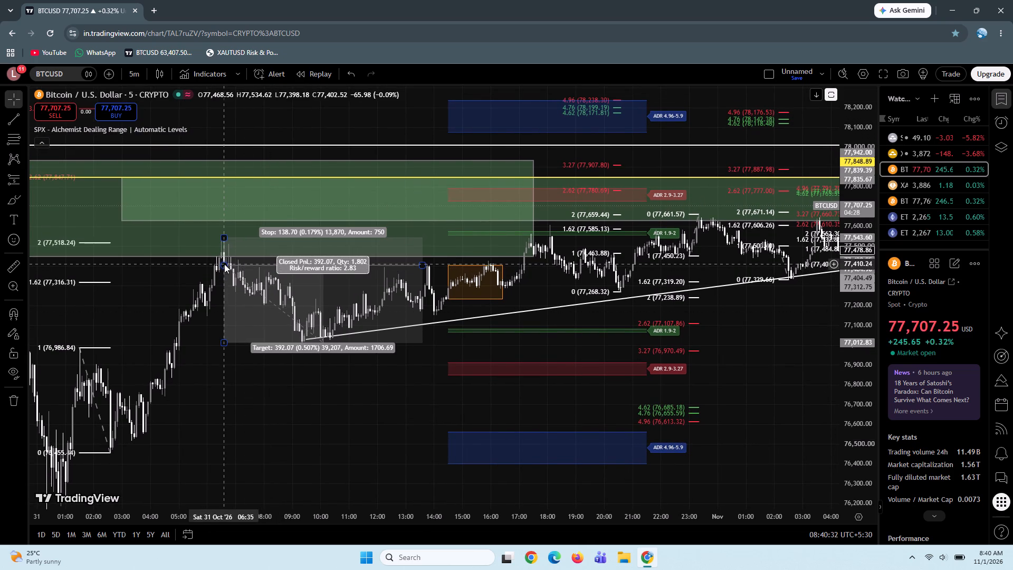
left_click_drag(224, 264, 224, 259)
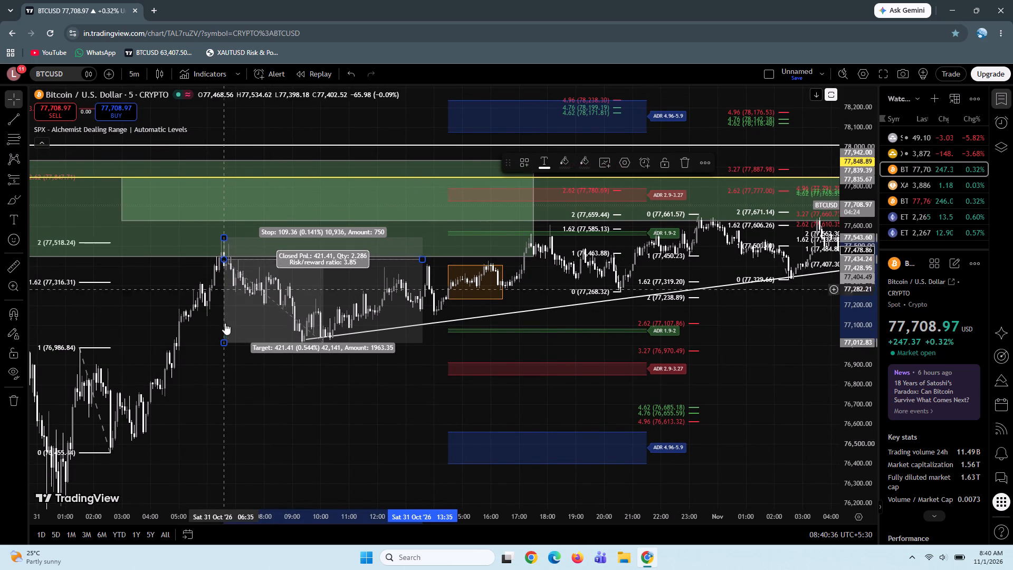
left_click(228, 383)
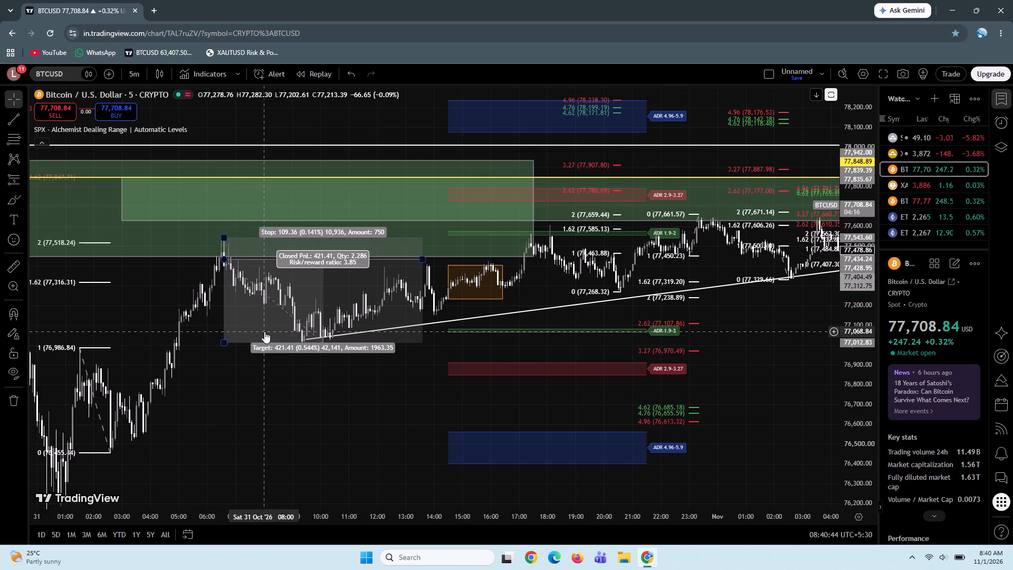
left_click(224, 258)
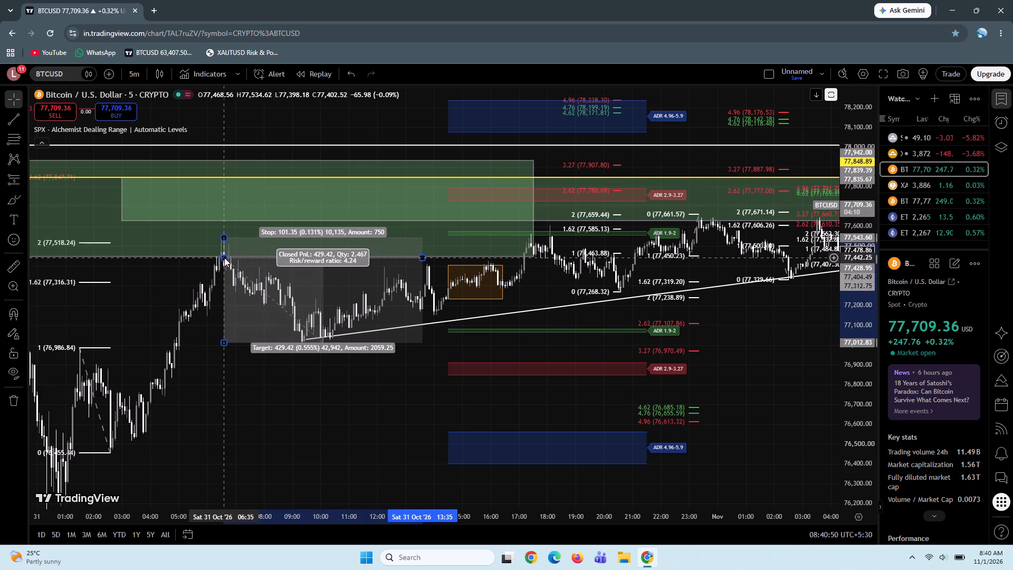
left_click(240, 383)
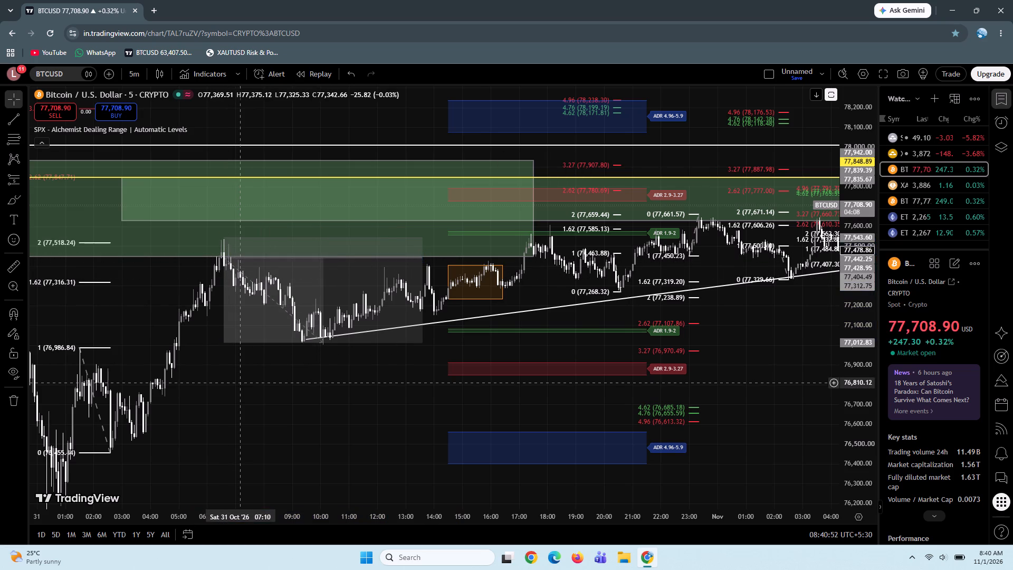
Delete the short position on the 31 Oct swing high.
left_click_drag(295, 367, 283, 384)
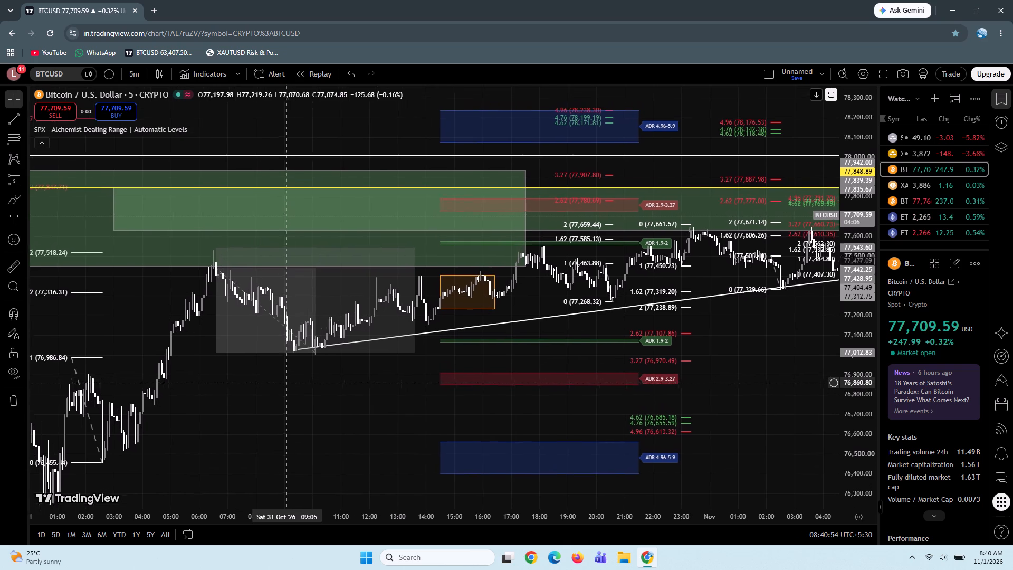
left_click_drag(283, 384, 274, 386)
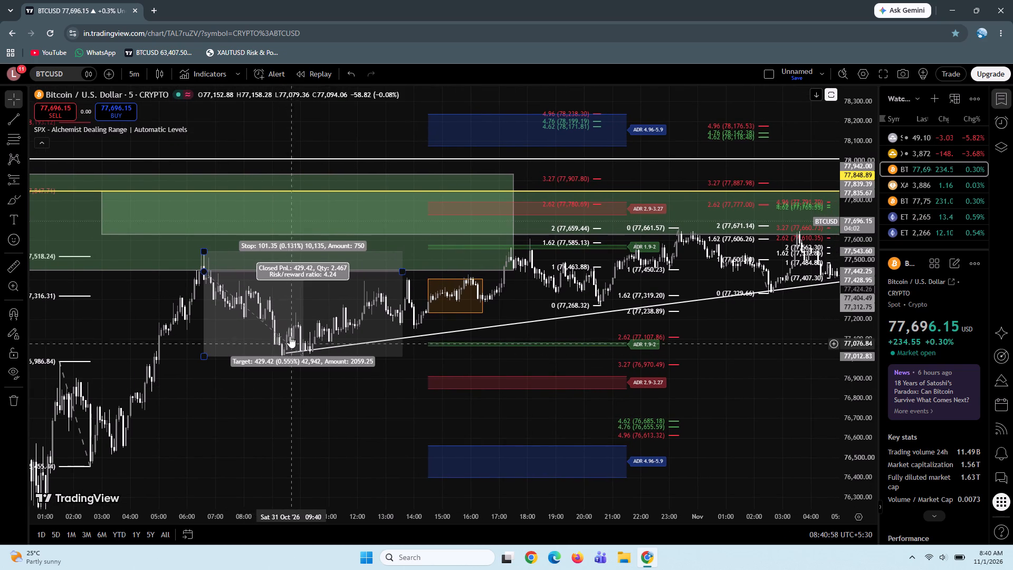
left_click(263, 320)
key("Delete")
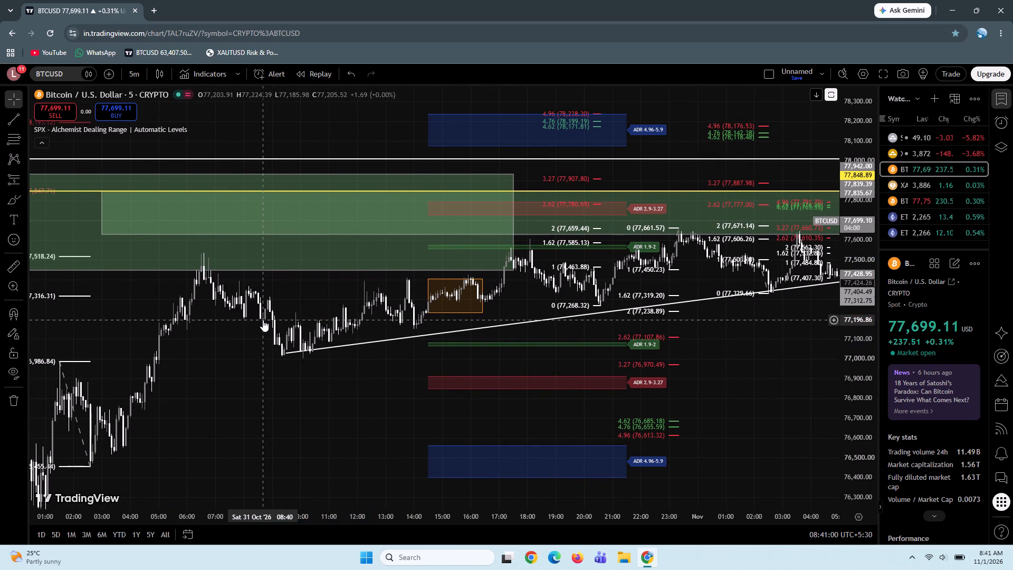
Nudge the long position near 09:00 on 1 Nov one bar later and up to a 77,838.10 target and 77,315.18 stop.
left_click_drag(606, 336, 404, 406)
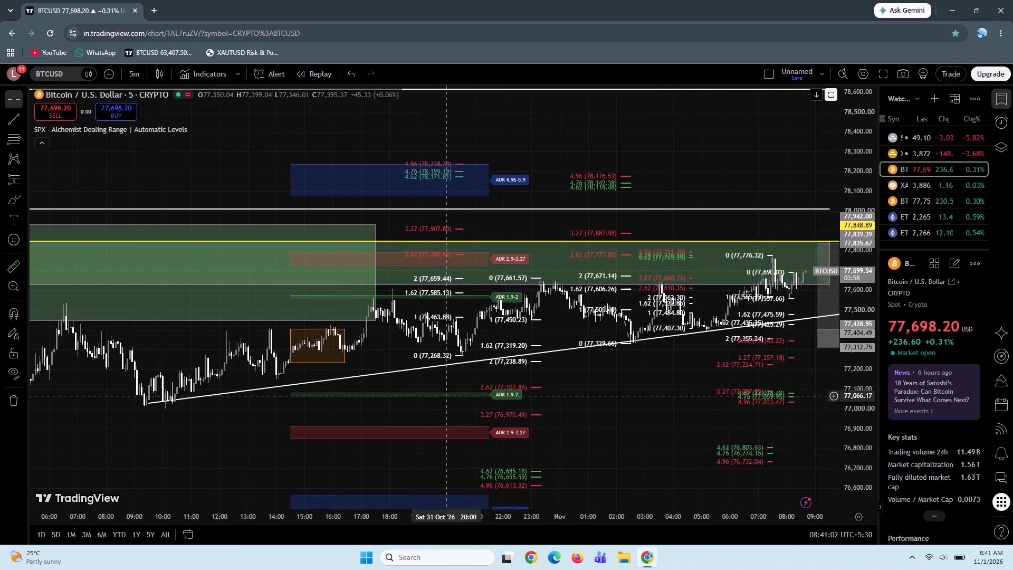
left_click_drag(404, 406, 208, 417)
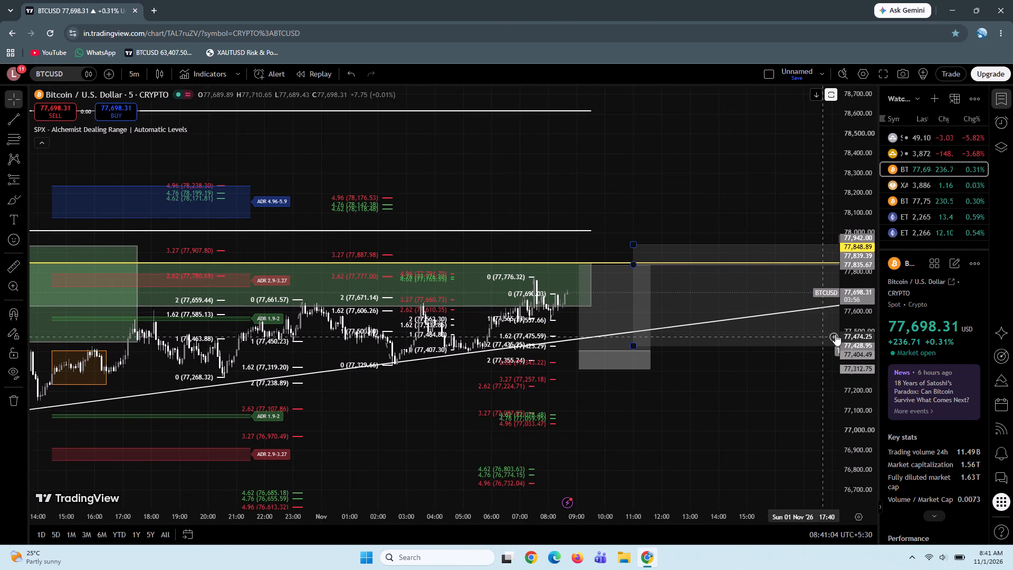
left_click_drag(852, 359, 850, 132)
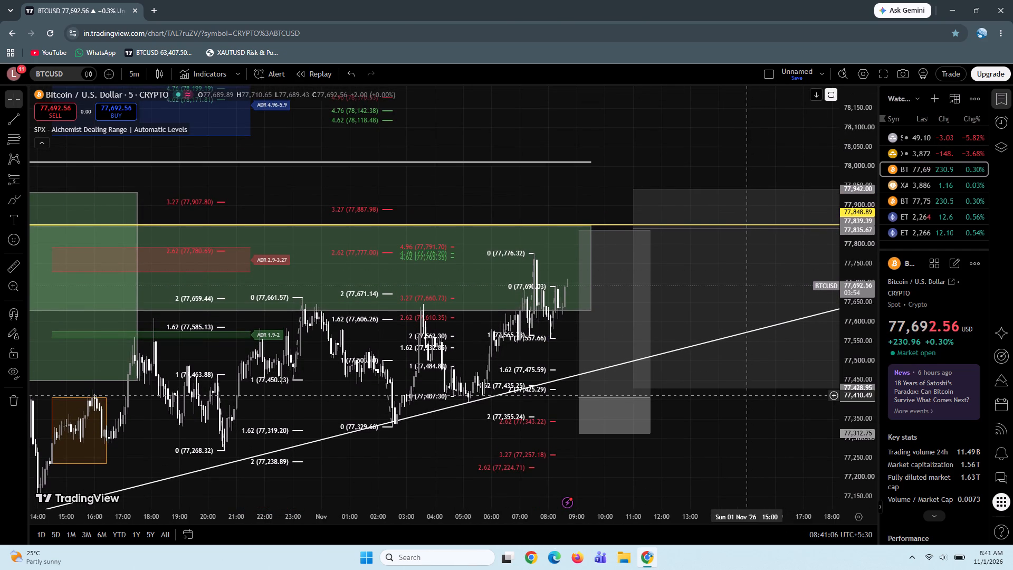
left_click_drag(745, 400, 650, 353)
left_click(545, 373)
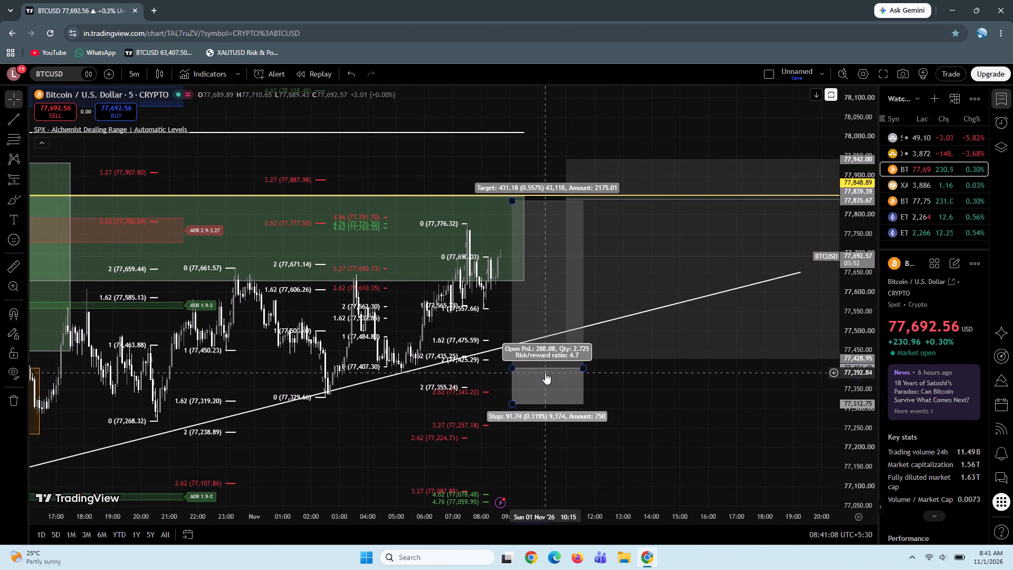
key("Up")
key("Up")
key("Up")
key("Up")
key("Up")
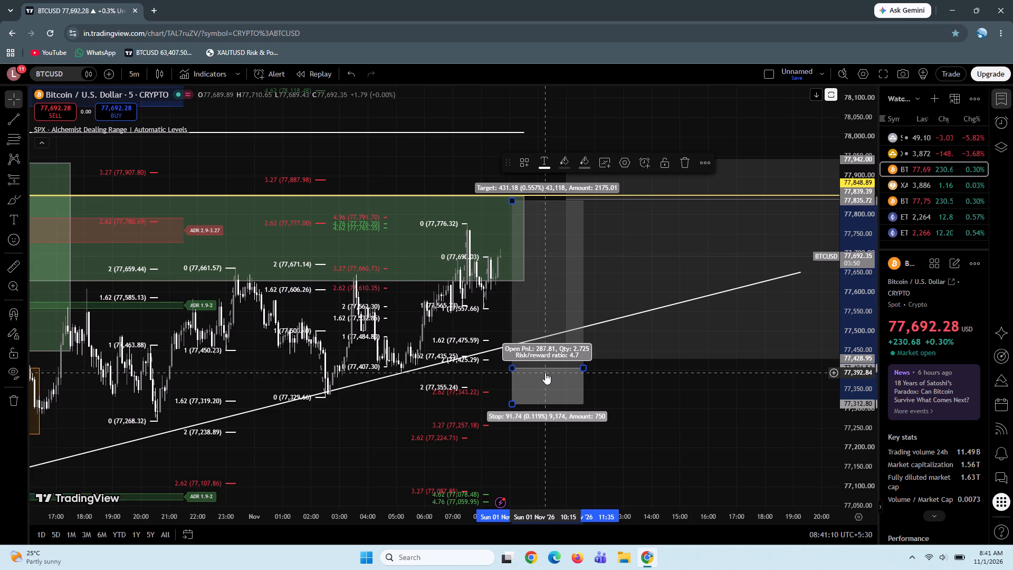
key("Right")
key("Up")
key("Up")
key("Up")
key("Up")
key("Up")
key("Up")
key("Up")
key("Up")
key("Up")
key("Up")
key("Up")
key("Up")
key("Up")
key("Up")
key("Up")
key("Up")
key("Up")
key("Up")
key("Up")
key("Up")
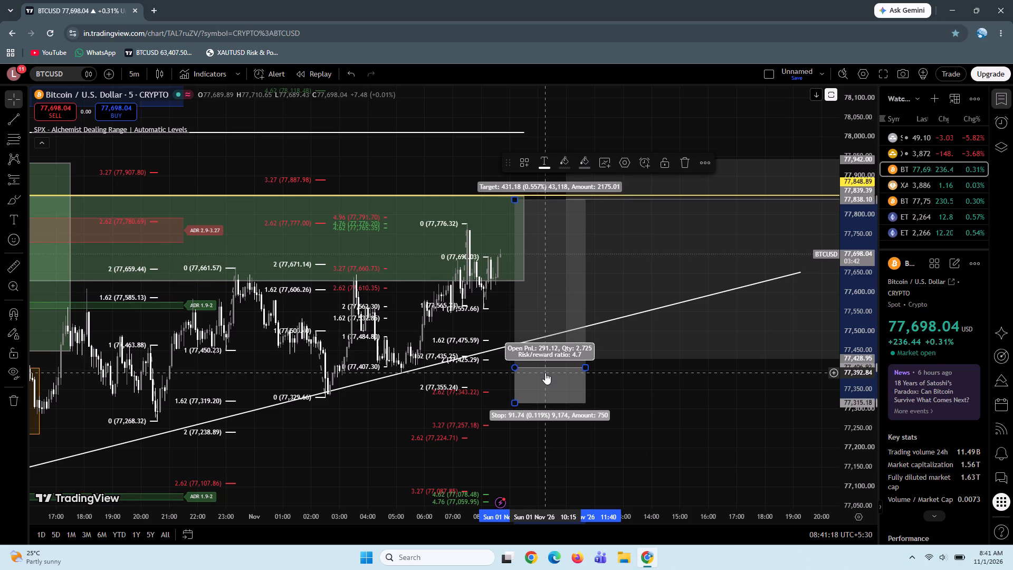
Move the whole long position up onto the rising trend line, with entry 77,480.35, stop 77,388.61 and target 77,911.53.
left_click_drag(547, 309, 547, 284)
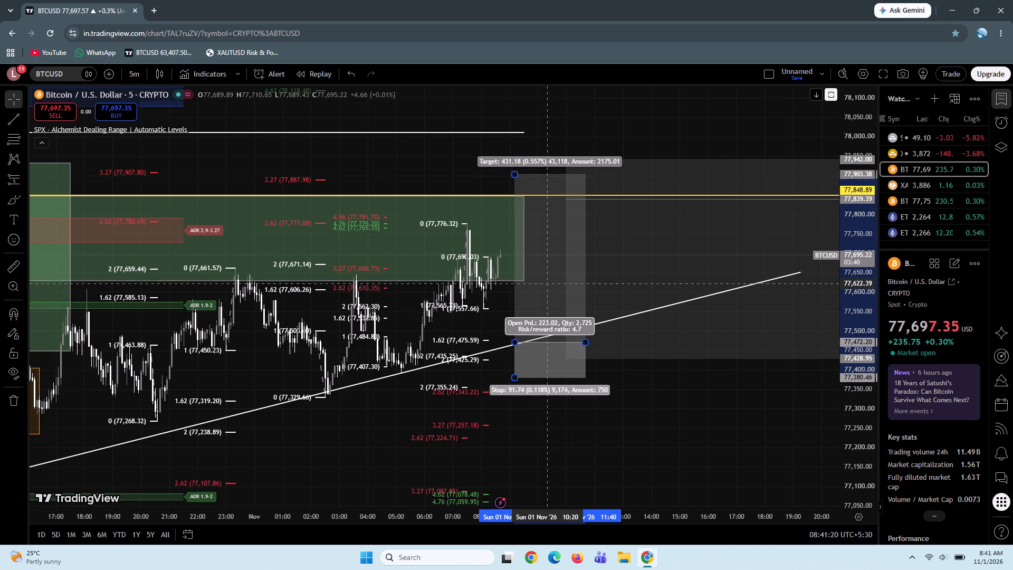
left_click_drag(547, 284, 548, 283)
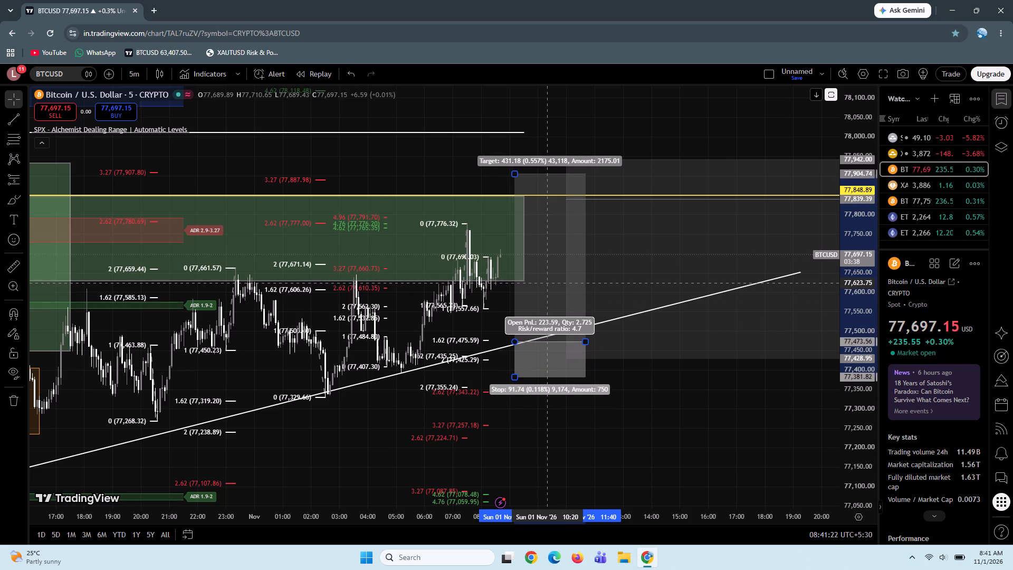
left_click_drag(548, 283, 548, 280)
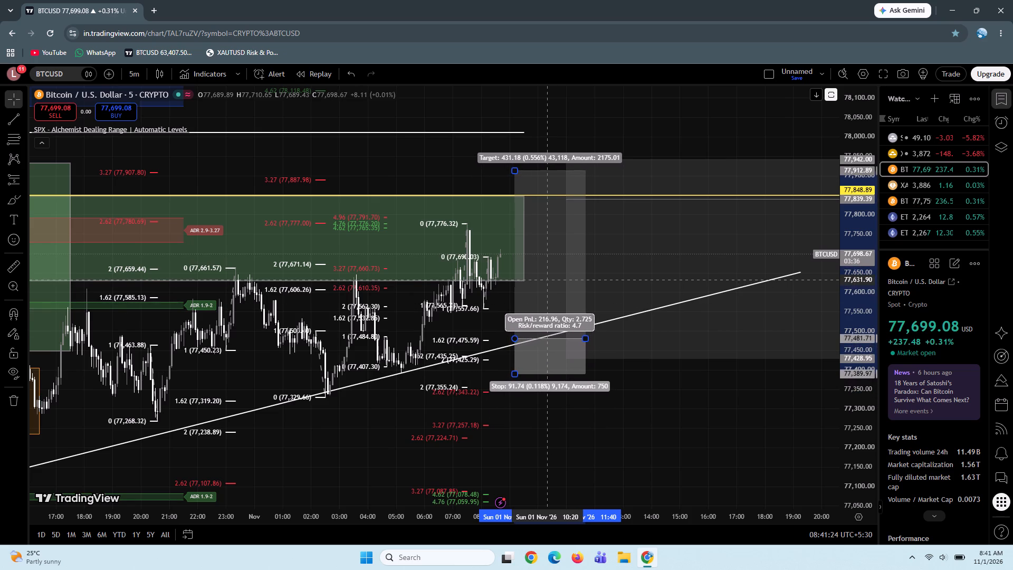
left_click_drag(548, 280, 547, 280)
left_click(485, 325)
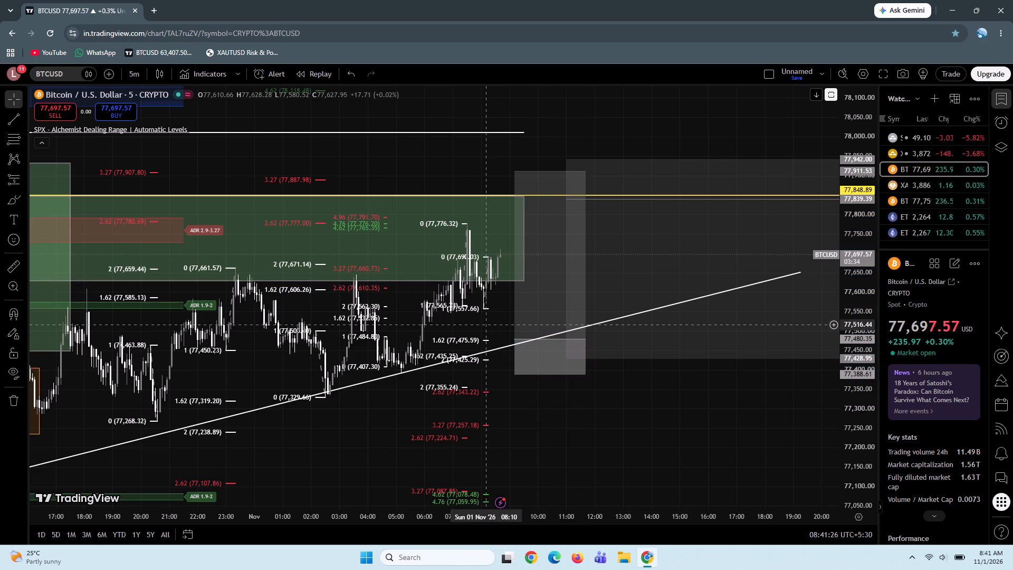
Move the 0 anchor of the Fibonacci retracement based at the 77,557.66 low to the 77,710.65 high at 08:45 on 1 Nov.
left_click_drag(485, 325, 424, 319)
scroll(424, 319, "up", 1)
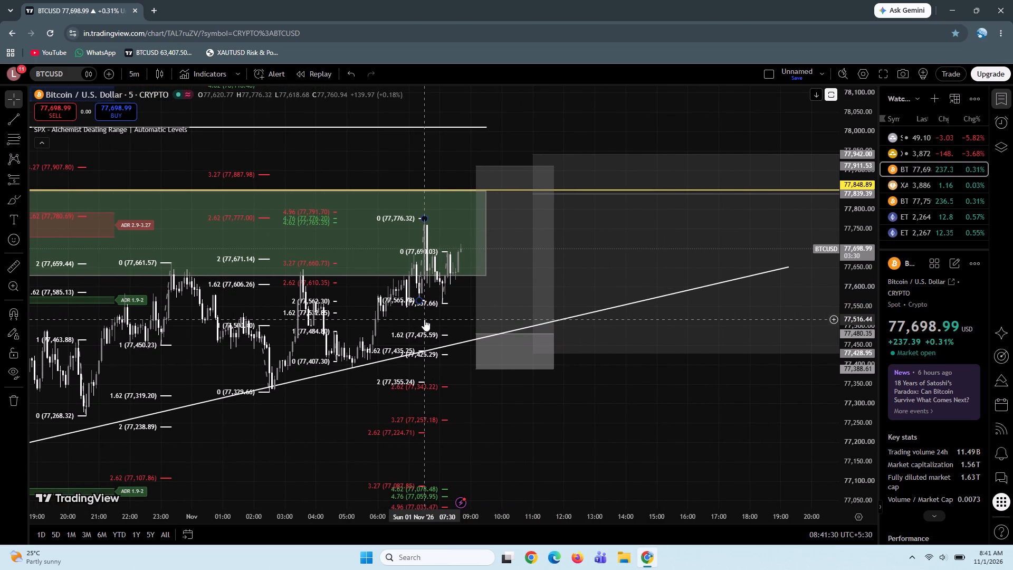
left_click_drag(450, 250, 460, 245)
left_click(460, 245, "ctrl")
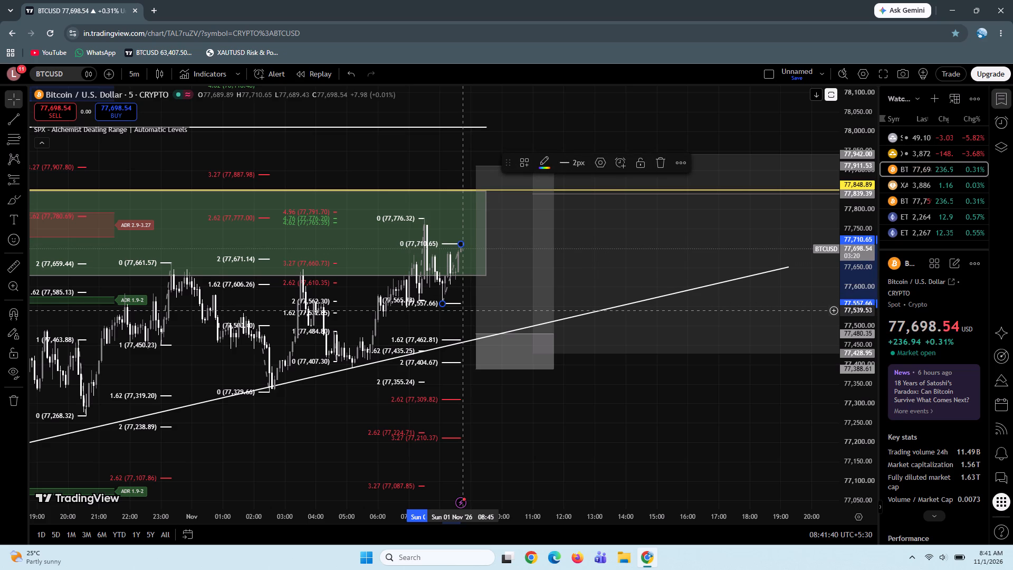
Delete the two latest Fibonacci retracements on 1 Nov, with 0 levels at 77,710.65 and 77,776.32.
left_click(459, 304)
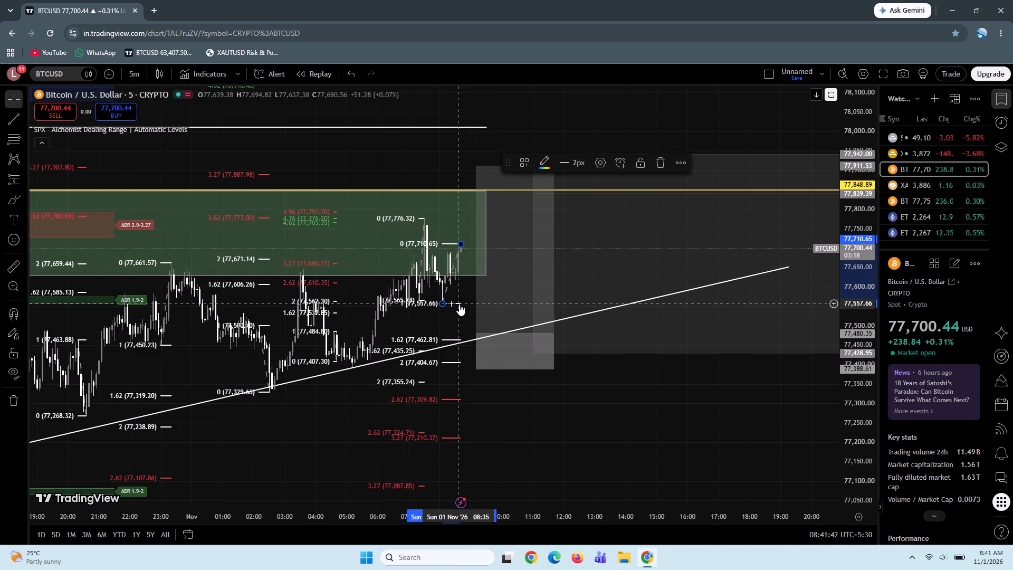
key("Delete")
left_click(420, 302)
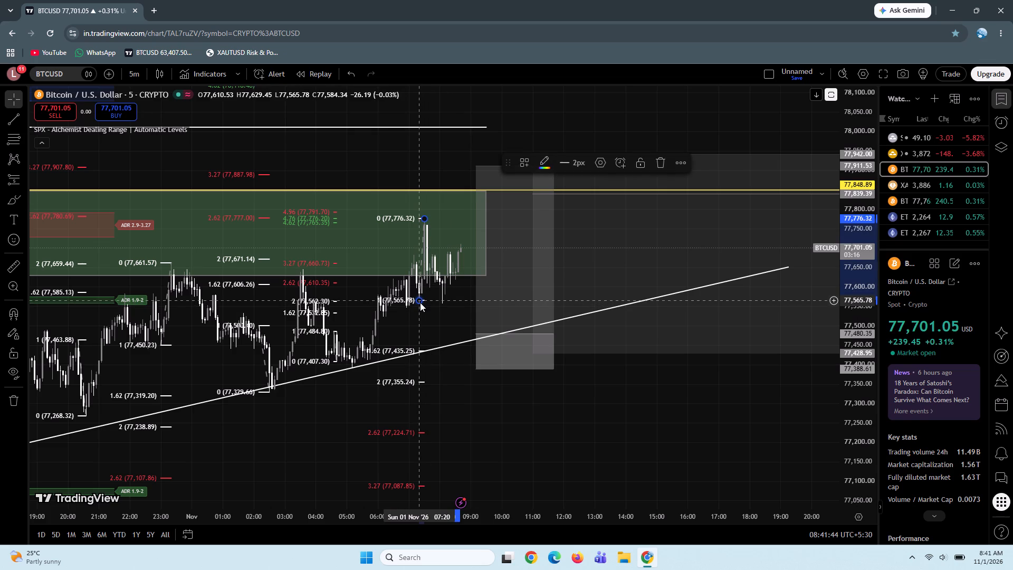
key("Delete")
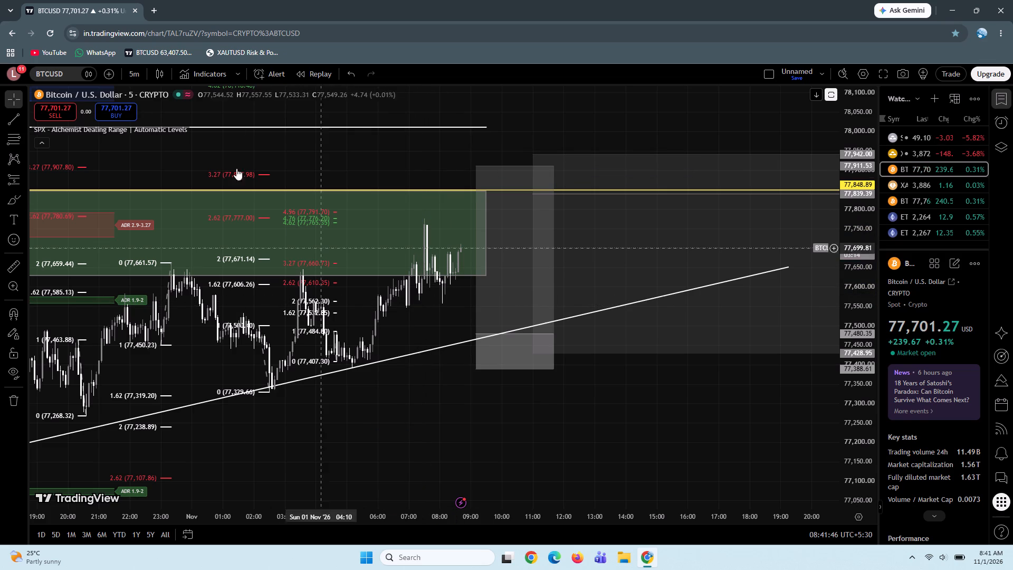
Switch the BTCUSD chart to the 15-minute interval and examine the wider price structure around the trend line and drawings.
left_click(131, 72)
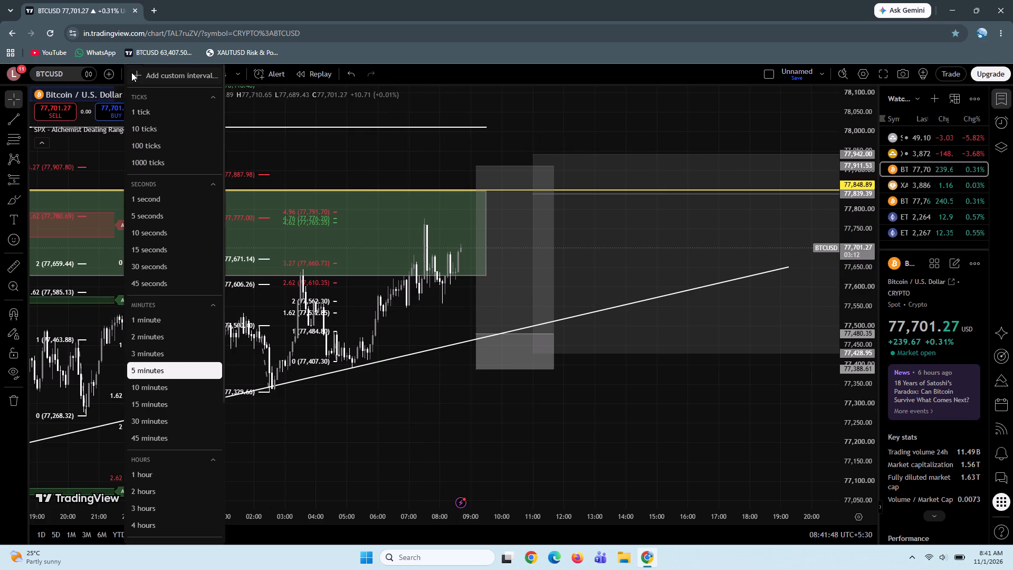
left_click(152, 406)
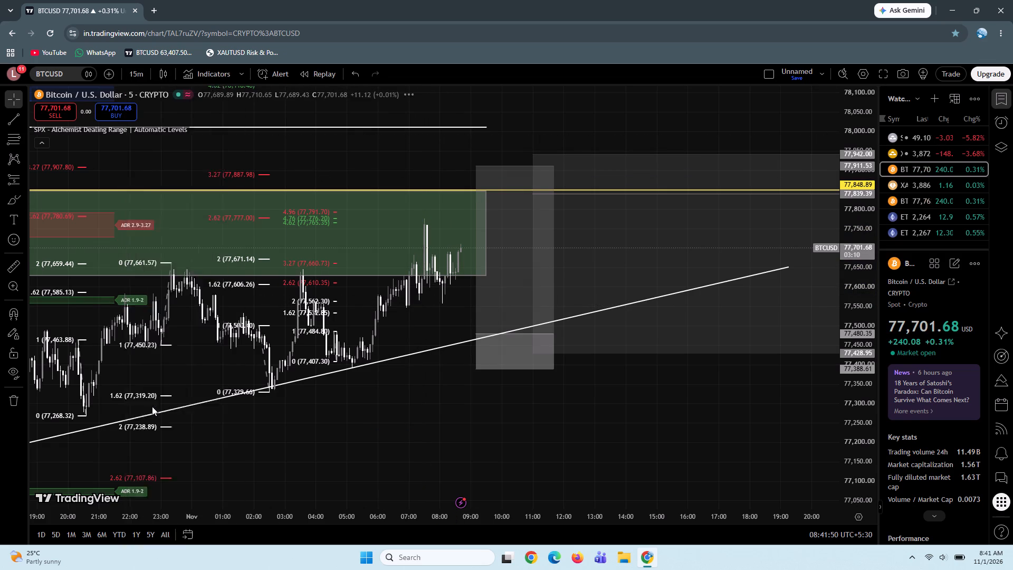
left_click_drag(225, 414, 605, 338)
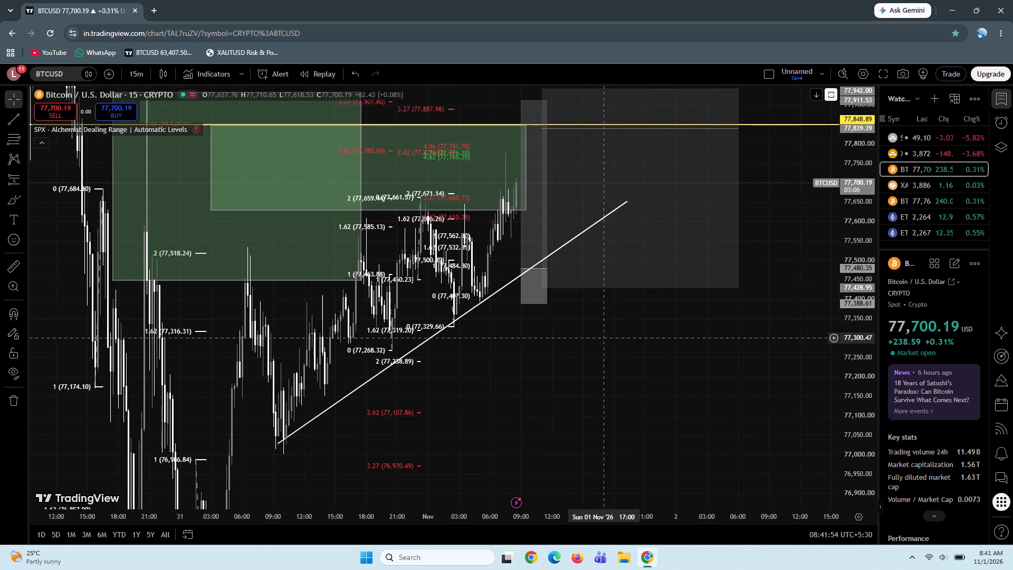
left_click_drag(869, 144, 872, 391)
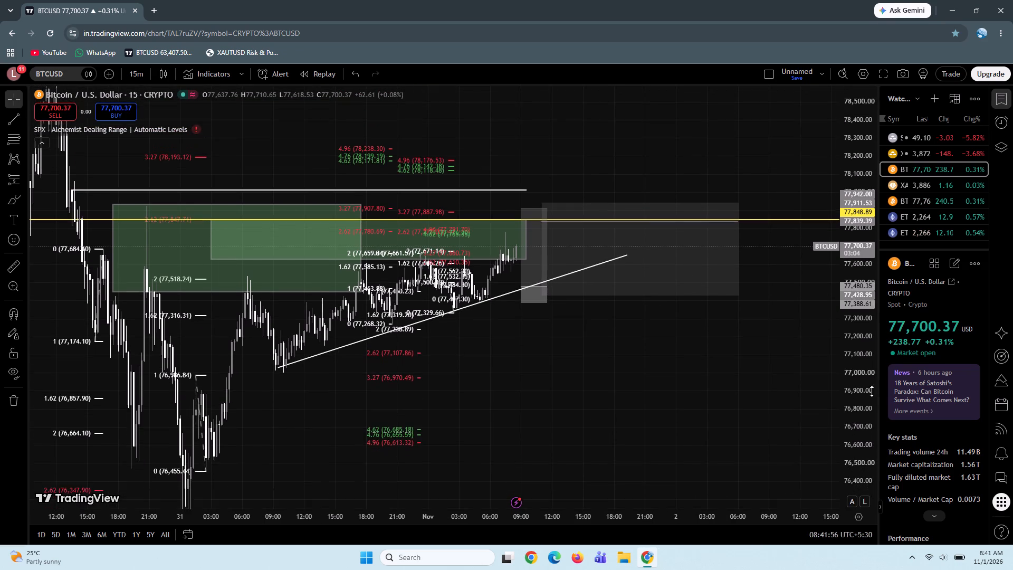
left_click_drag(872, 391, 874, 410)
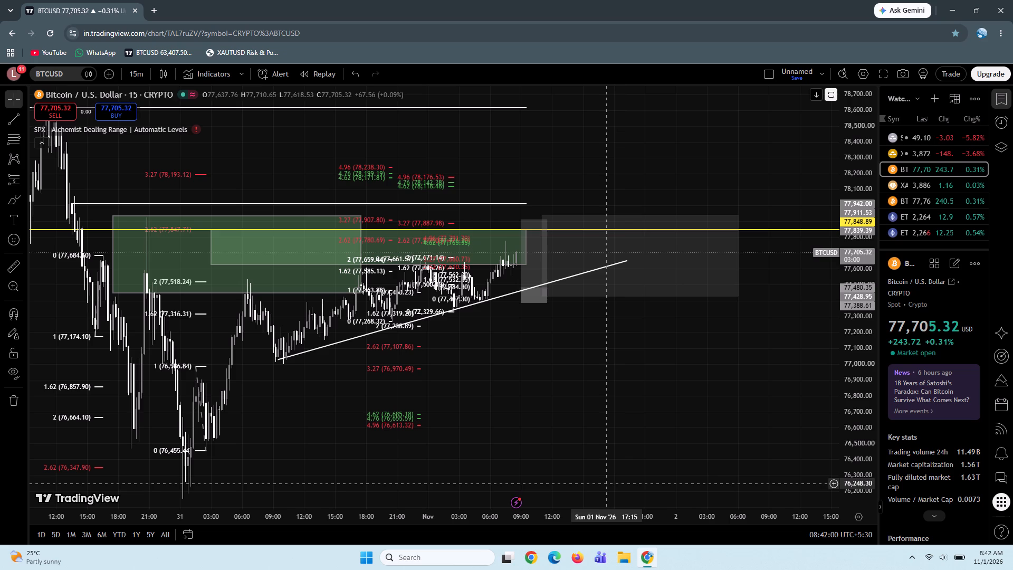
Close the Chrome window holding the BTCUSD chart and leave the site without saving the layout.
left_click(1012, 0)
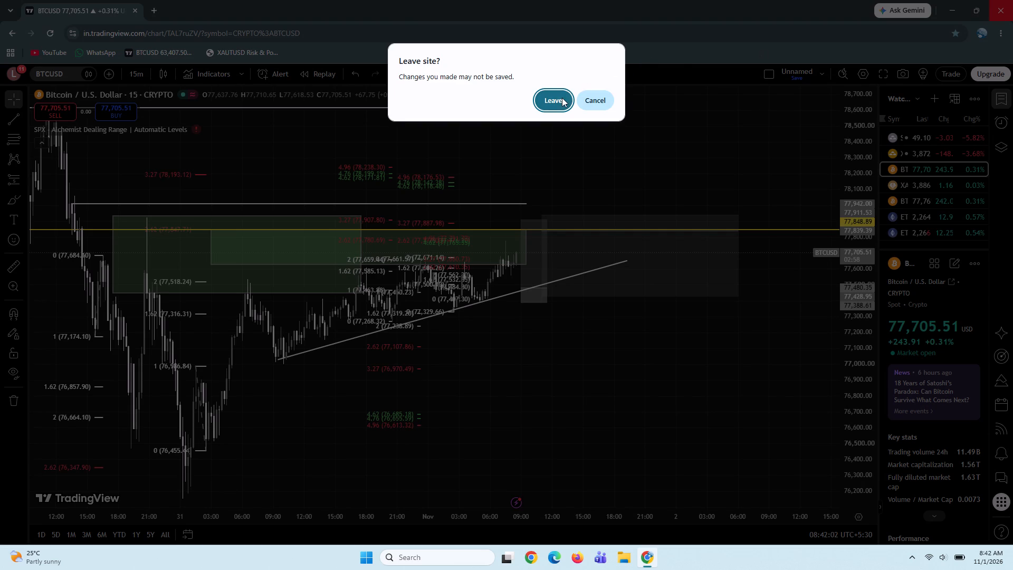
left_click(562, 98)
Shut down the Windows 11 computer from the desktop.
key("alt+F4")
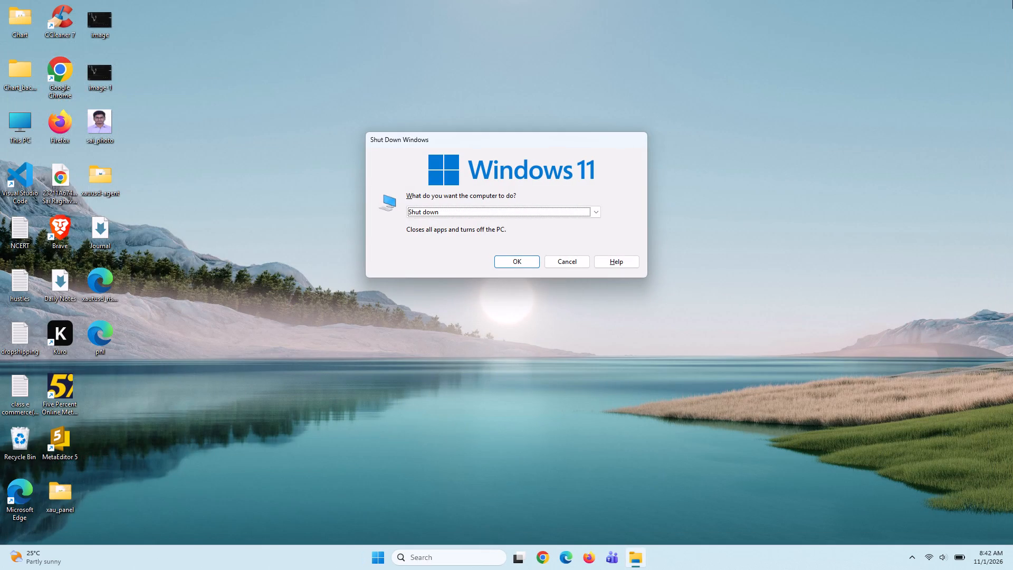
key("Return")
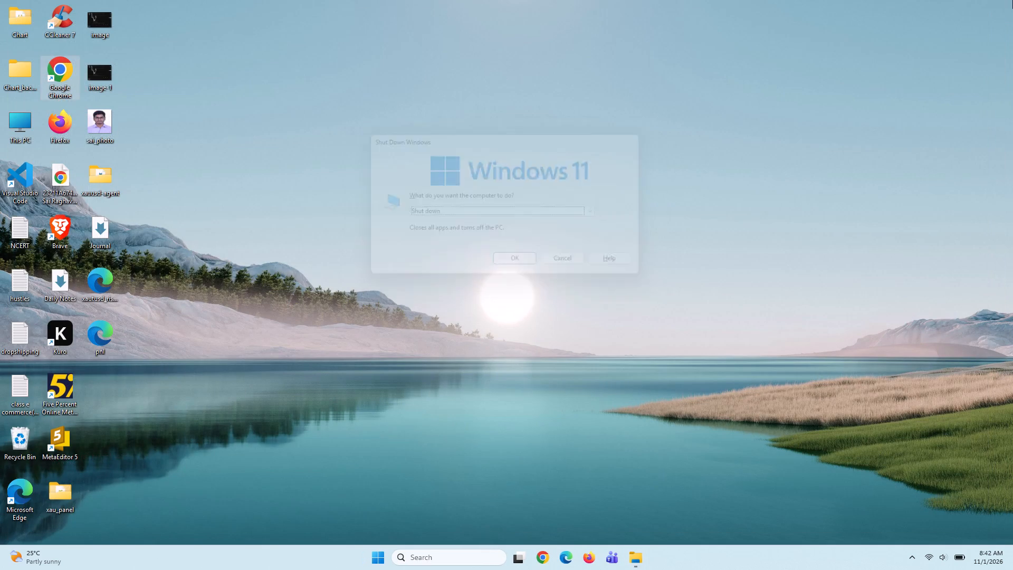